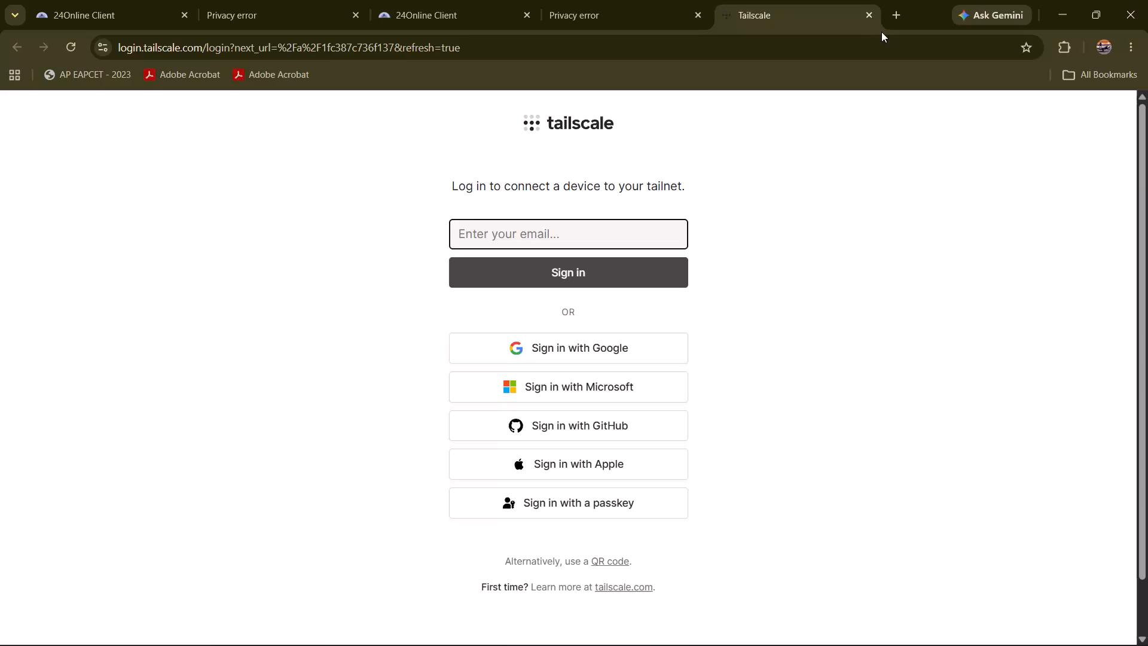
# Close all five open Chrome tabs, including the Tailscale login, the privacy error pages and the 24Online Client pages.
pyautogui.click(870, 19)
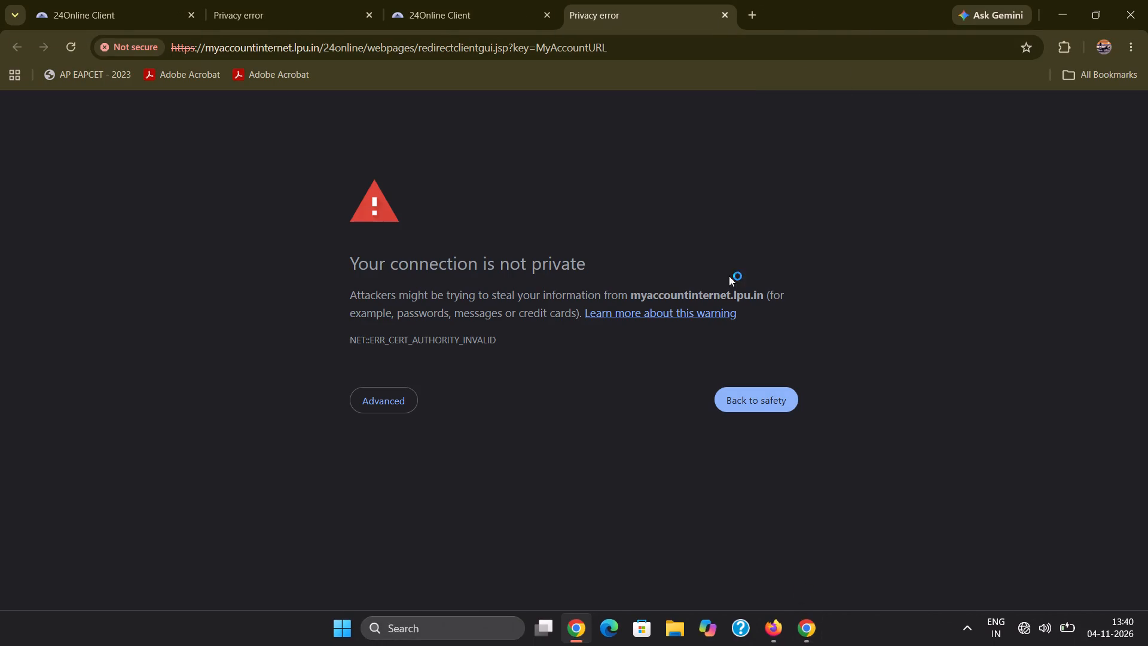
pyautogui.click(723, 13)
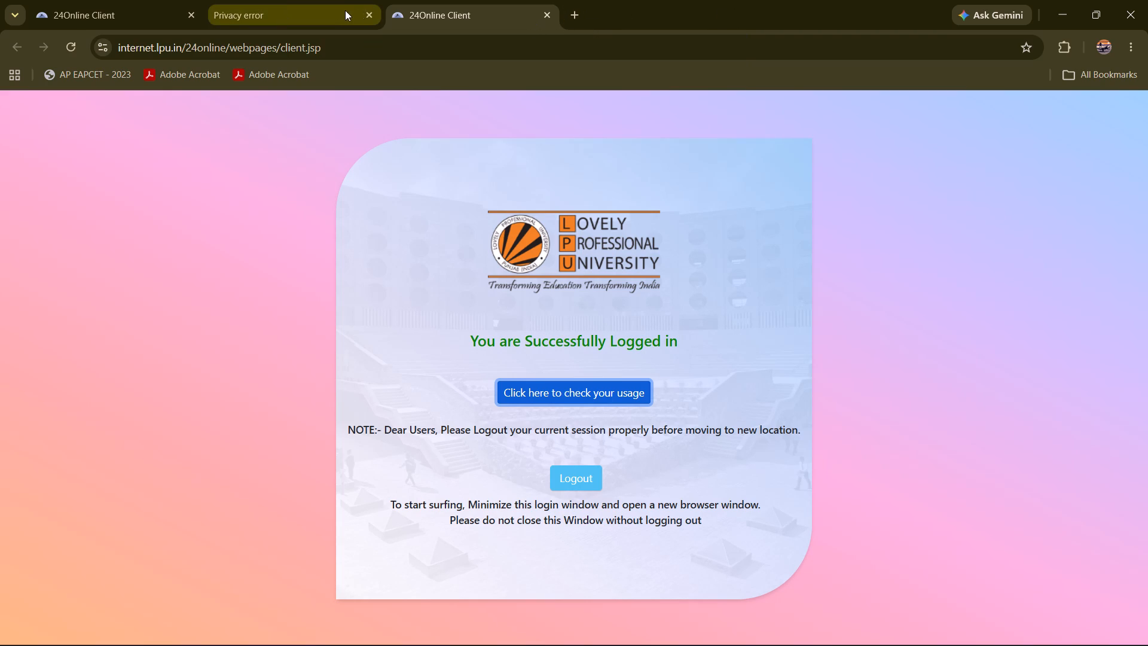
pyautogui.click(365, 14)
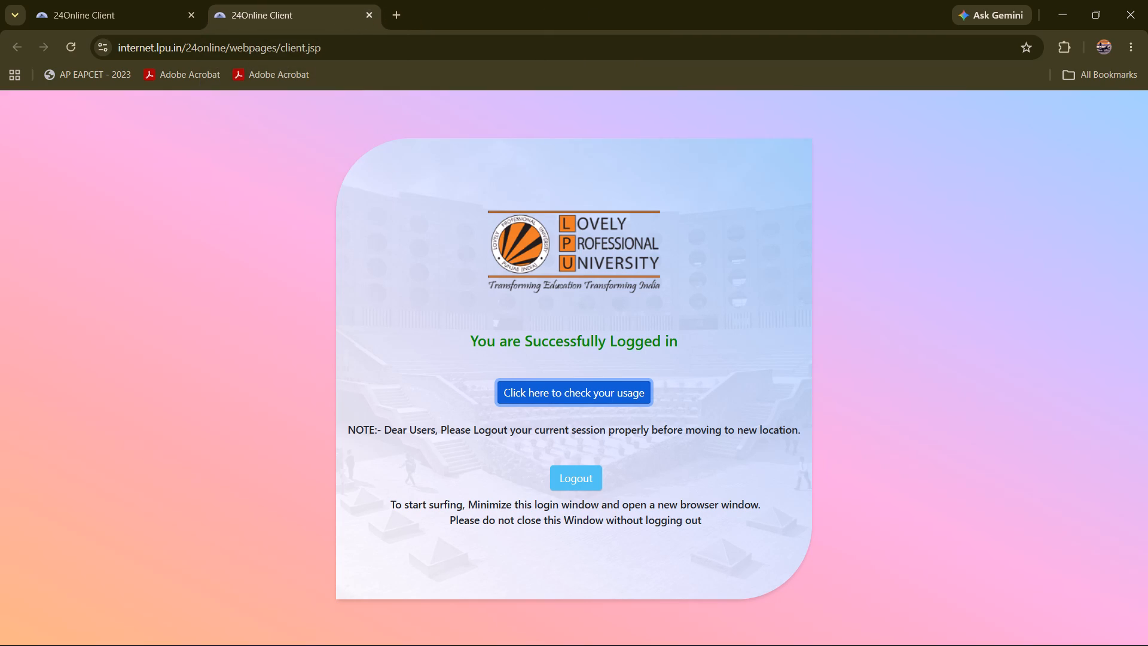
pyautogui.click(371, 19)
pyautogui.click(193, 14)
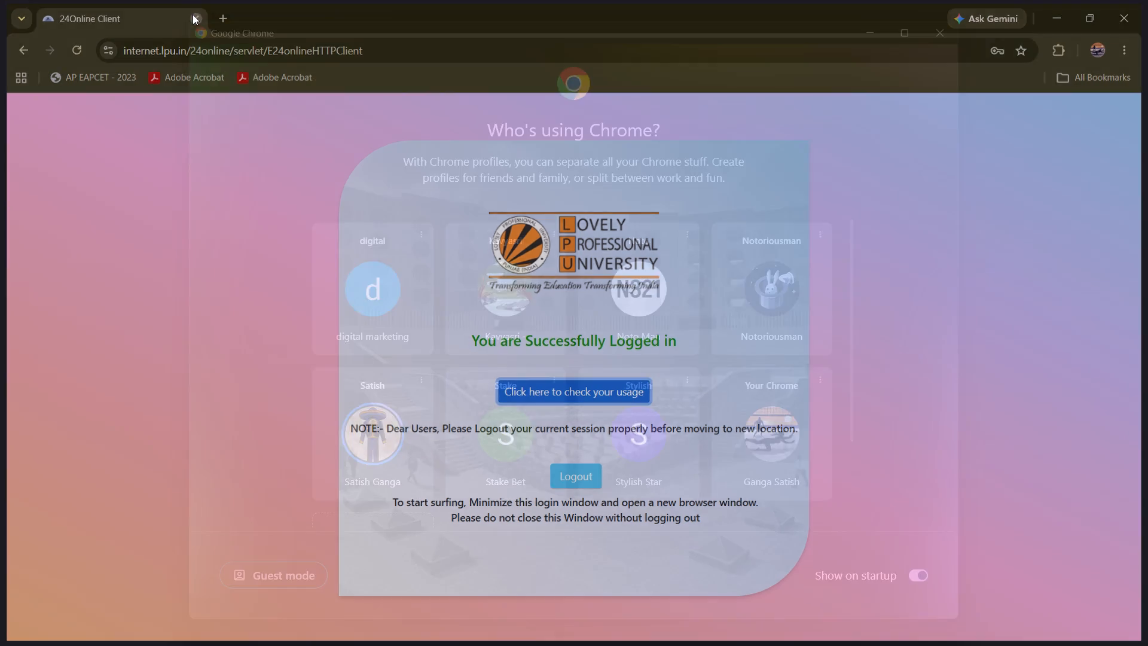
# Close the Chrome profile chooser and the Firefox window to get to the desktop.
pyautogui.click(936, 32)
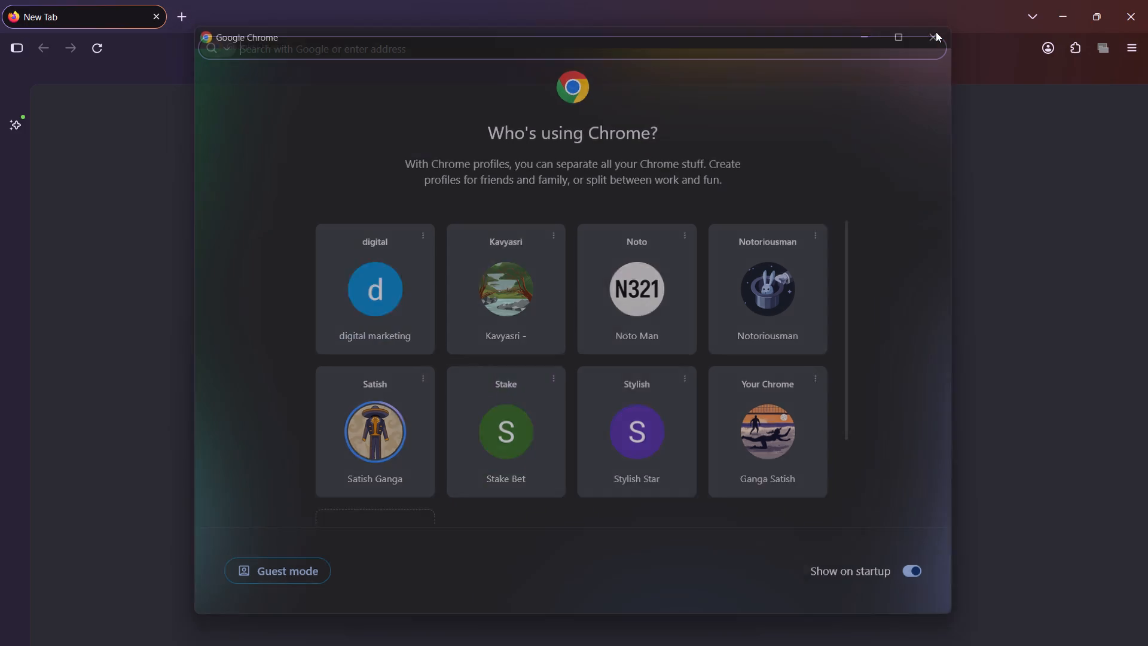
pyautogui.click(1147, 0)
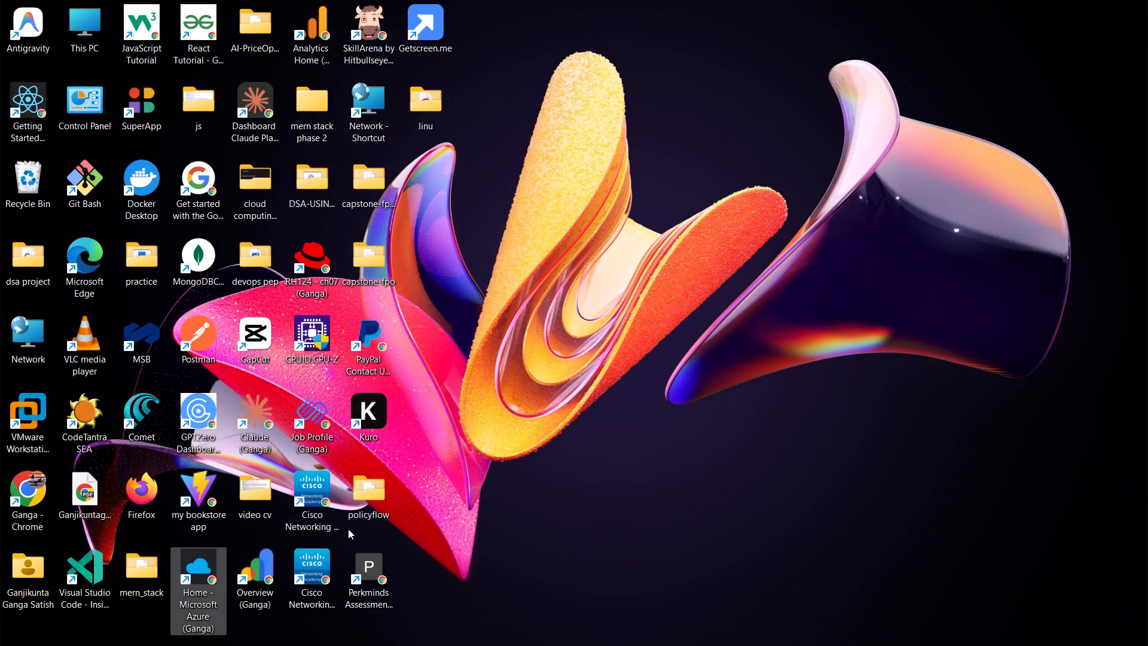
# Select the PayPal Contact Us shortcut on the desktop.
pyautogui.click(374, 345)
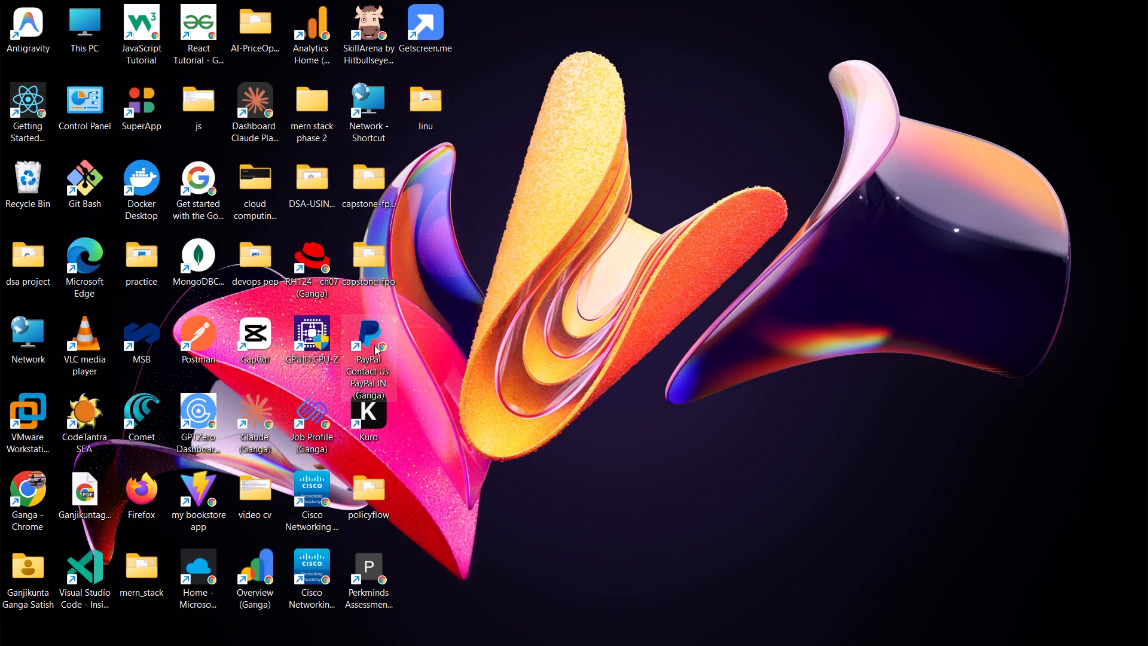
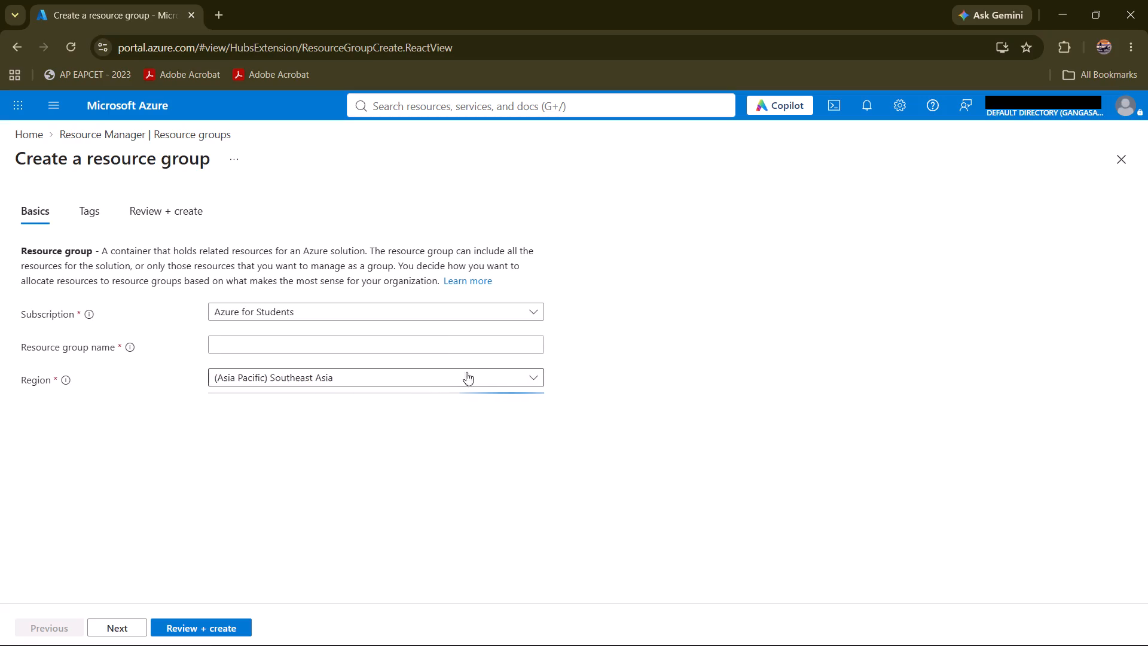
# Name the new resource group Storagedepatment, without a space.
pyautogui.click(491, 350)
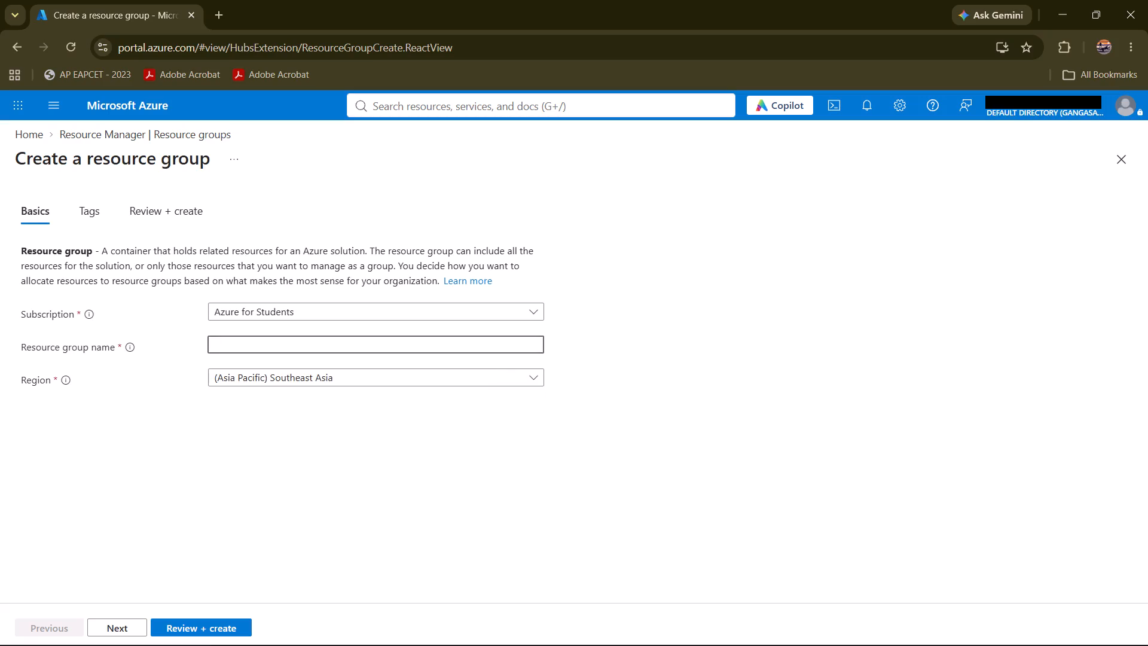
pyautogui.press('s')
pyautogui.write('torage')
pyautogui.press('space')
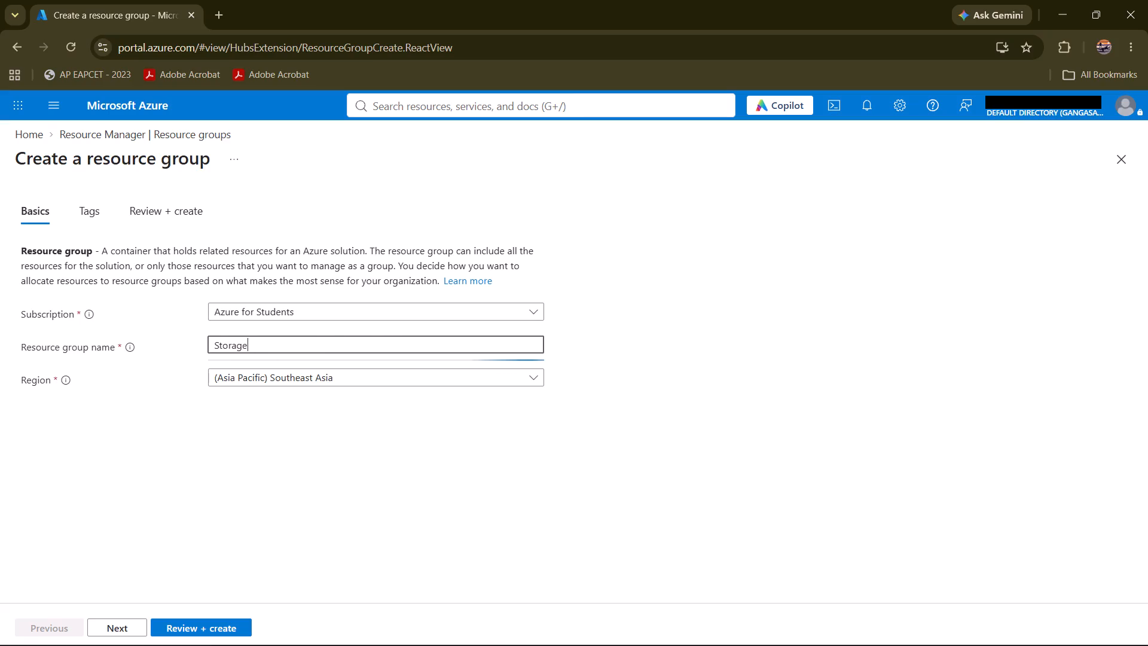
pyautogui.write('depatmnr')
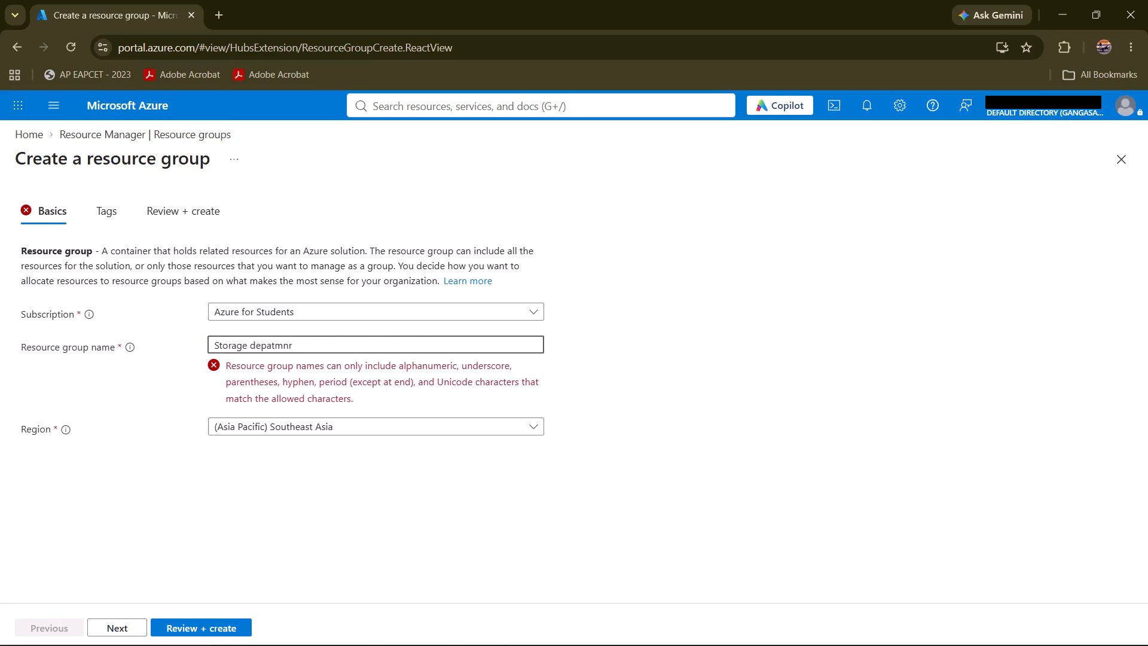
pyautogui.press('BackSpace')
pyautogui.press('BackSpace')
pyautogui.press('BackSpace')
pyautogui.write('ment')
pyautogui.click(251, 347)
pyautogui.press('BackSpace')
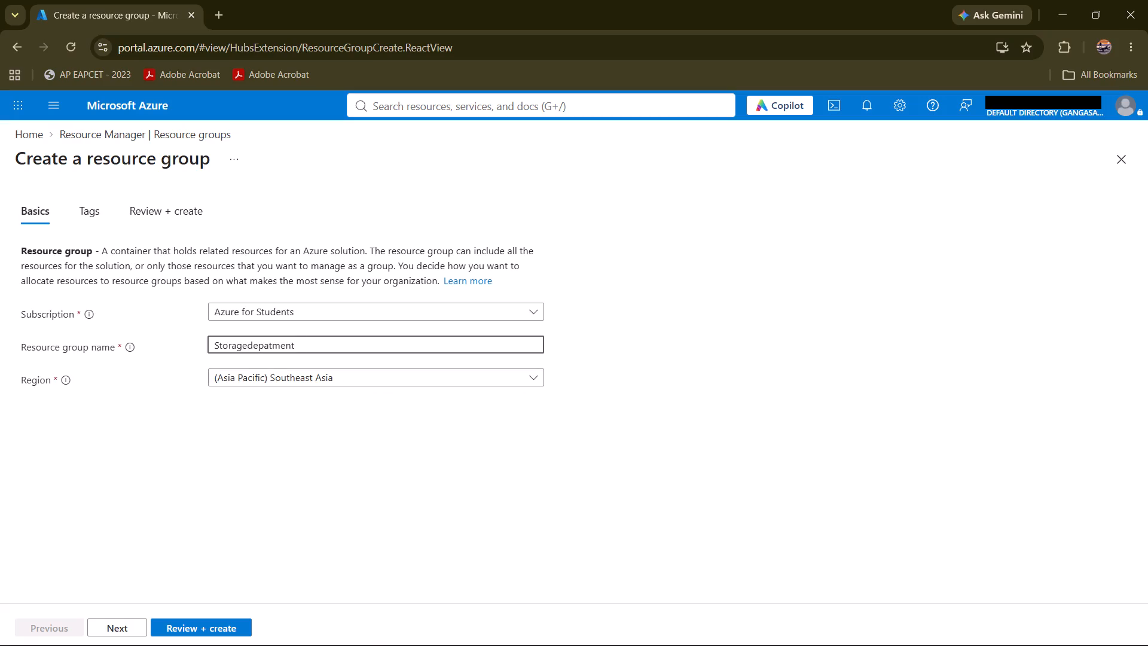
# Choose (Asia Pacific) Southeast Asia as the resource group's region.
pyautogui.click(283, 376)
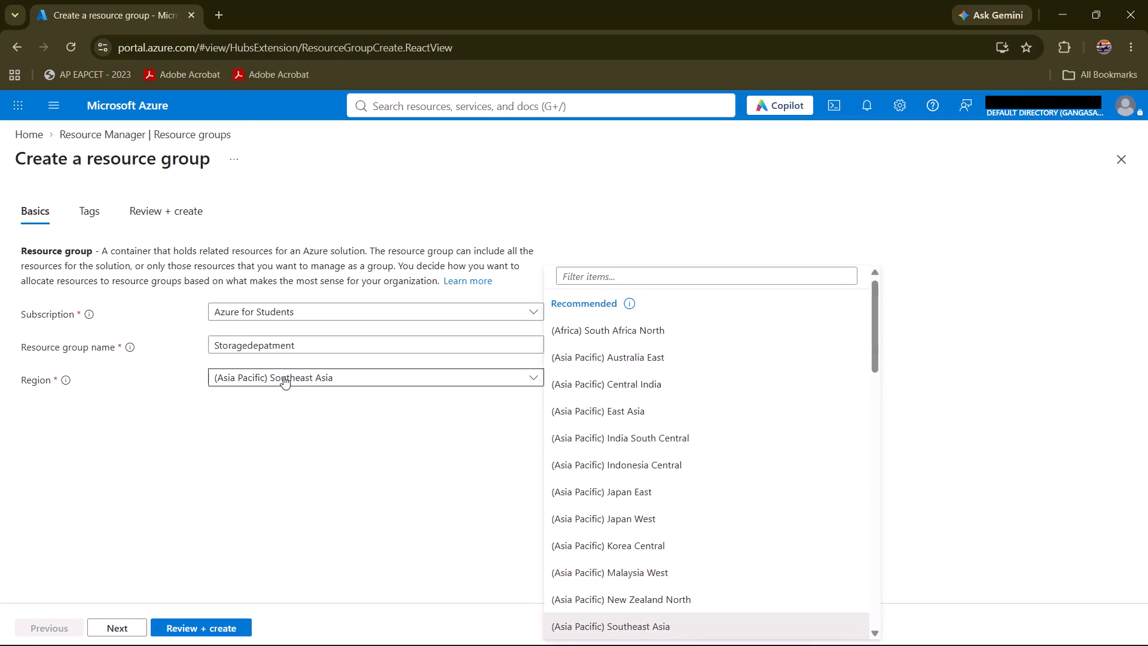
pyautogui.scroll(2, 631, 423)
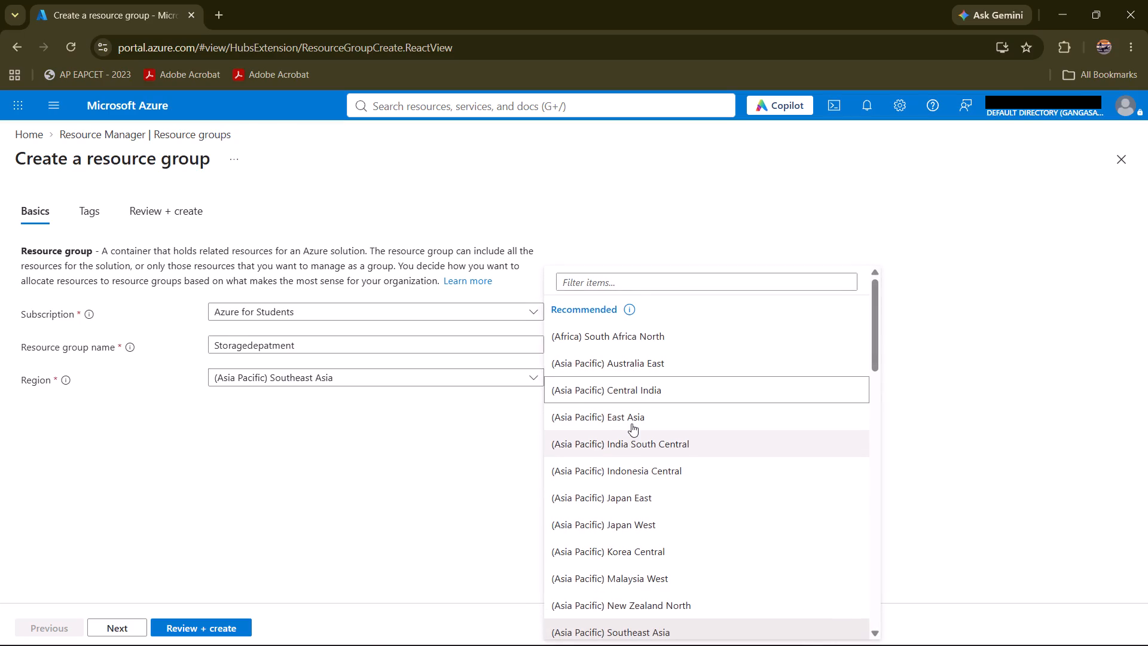
pyautogui.scroll(-1, 633, 532)
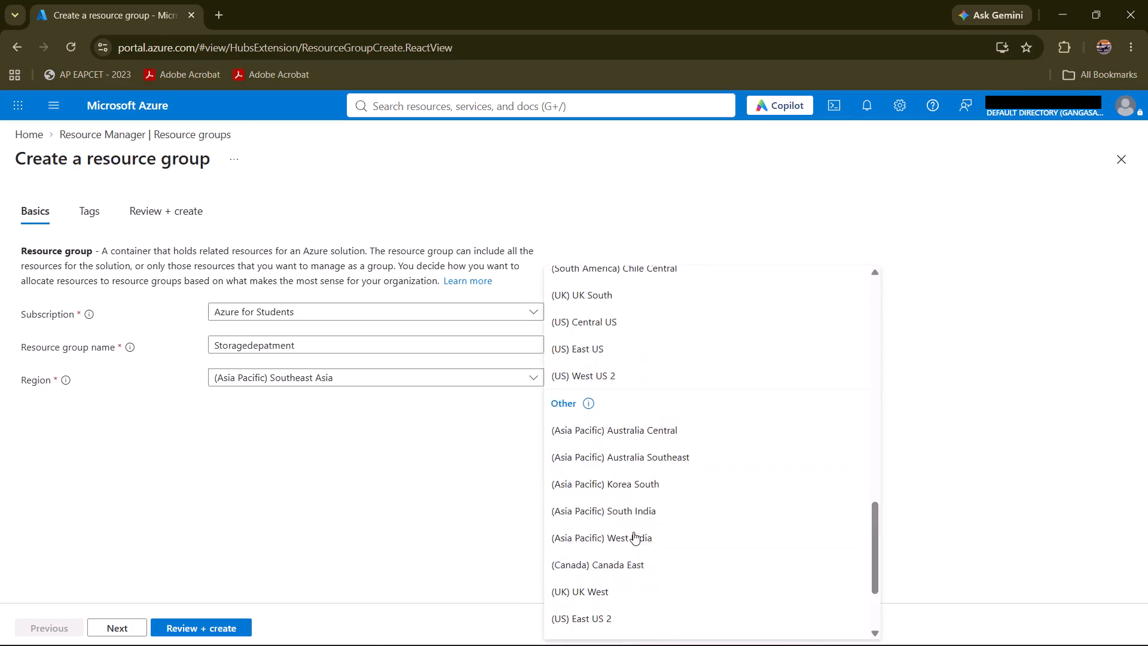
pyautogui.scroll(-1, 633, 532)
pyautogui.scroll(8, 633, 532)
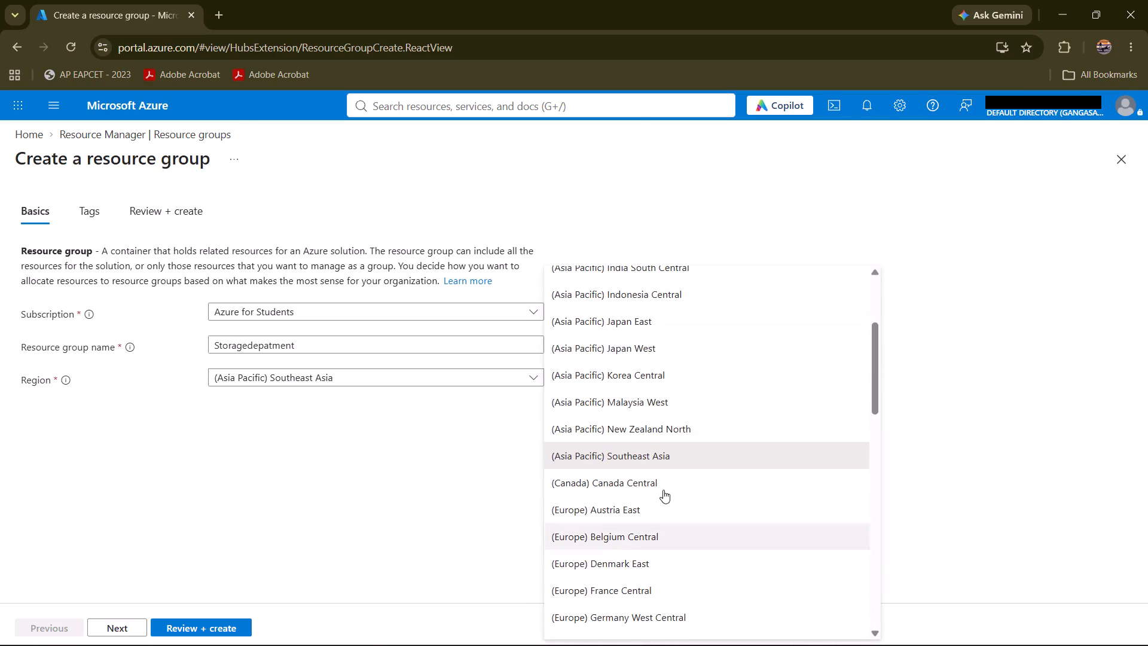
pyautogui.click(652, 463)
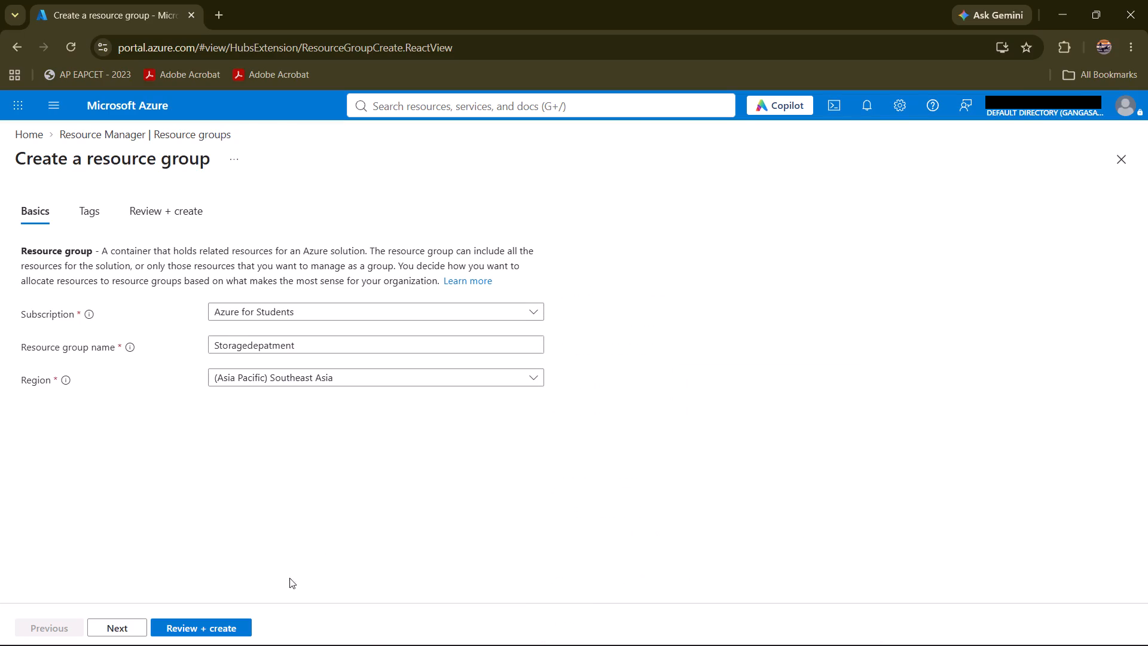
# Review the resource group's settings and create it.
pyautogui.click(210, 630)
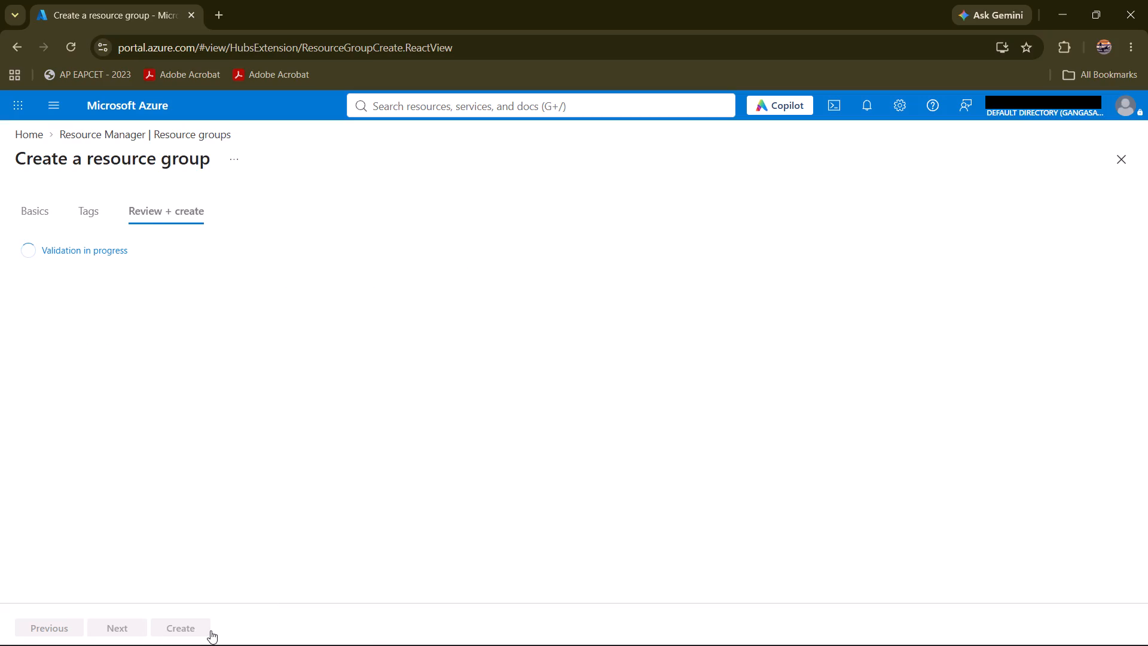
pyautogui.click(210, 630)
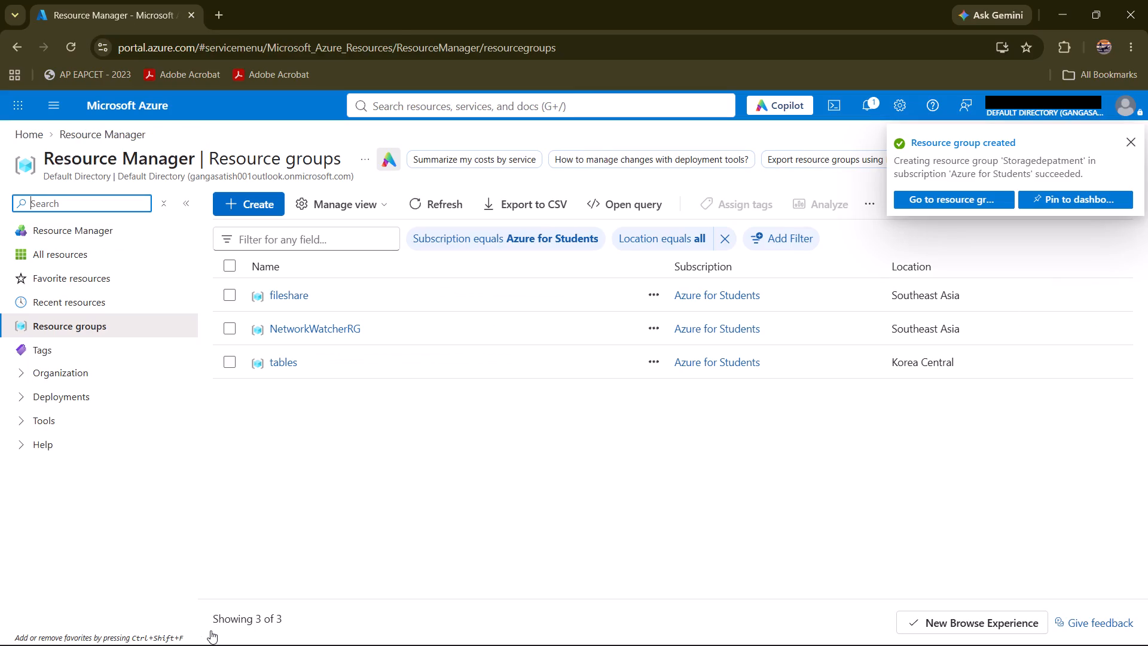
# Search the portal for "stora" and open the storage accounts page.
pyautogui.click(541, 100)
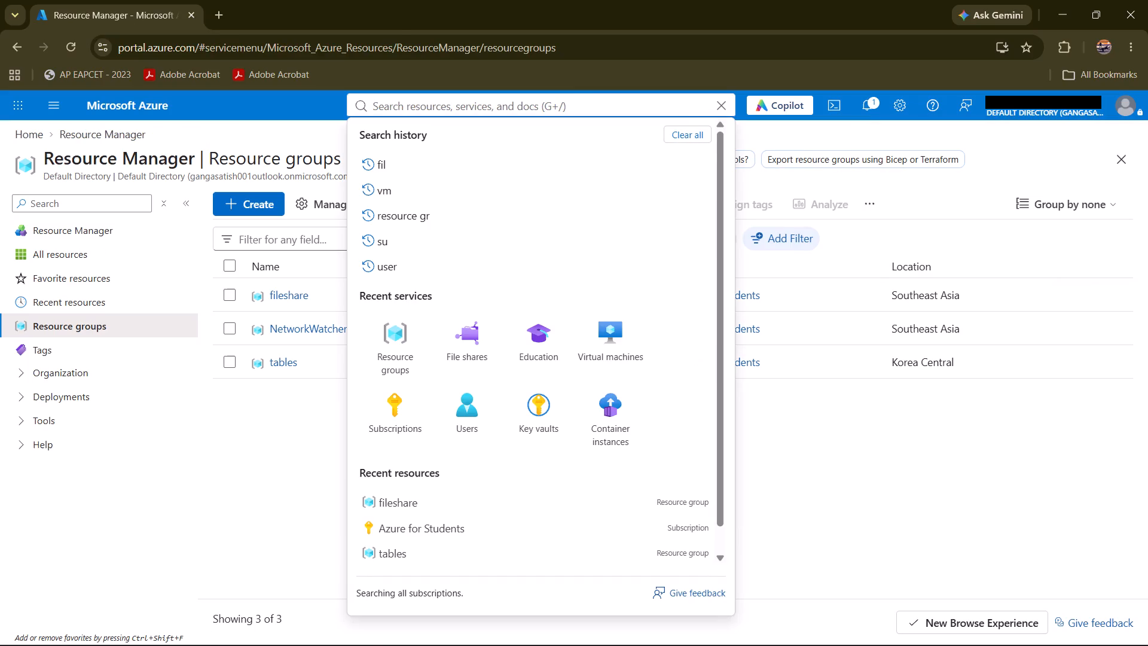
pyautogui.write('stora')
pyautogui.click(430, 193)
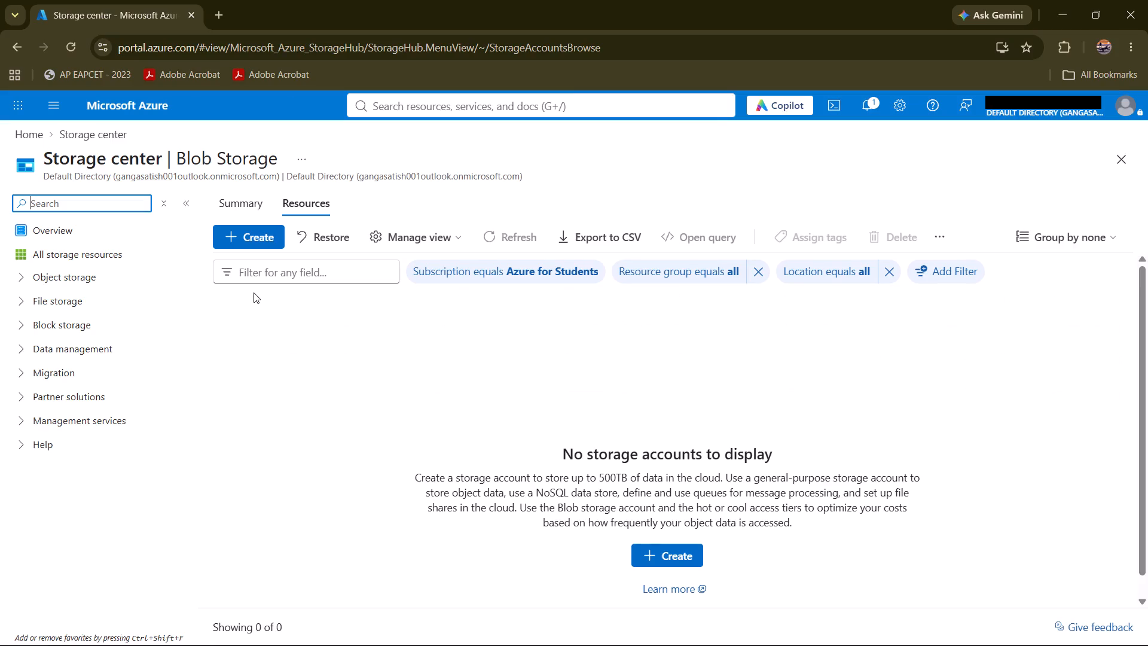
# Start a new storage account in the Azure for Students subscription, using the Storagedepatment resource group.
pyautogui.click(245, 240)
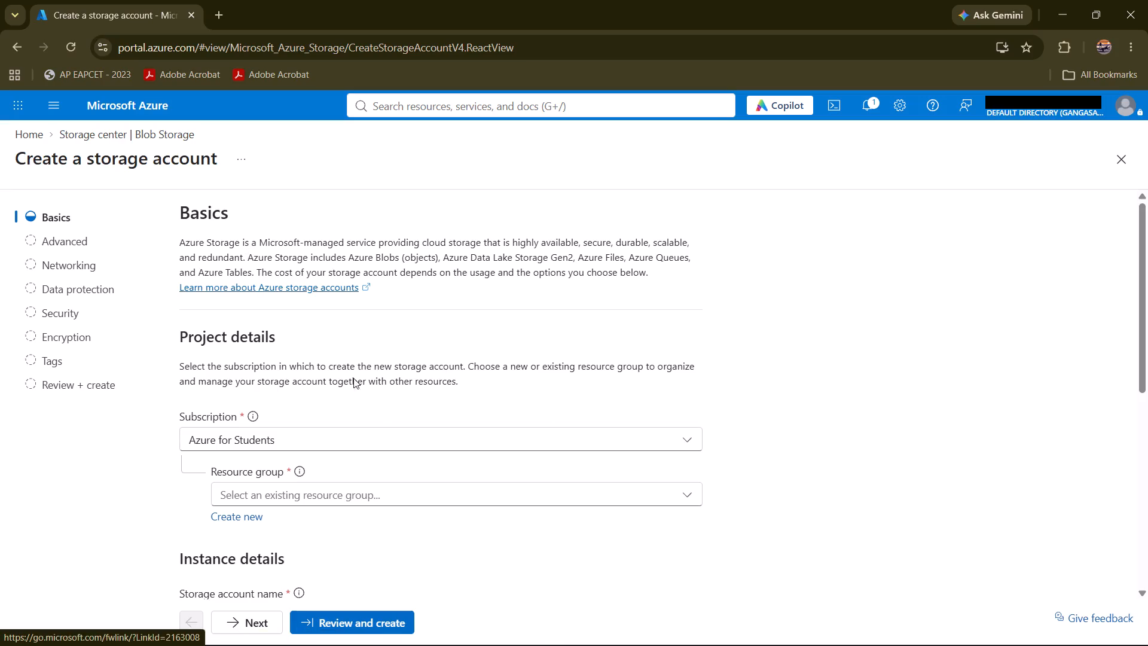
pyautogui.click(428, 453)
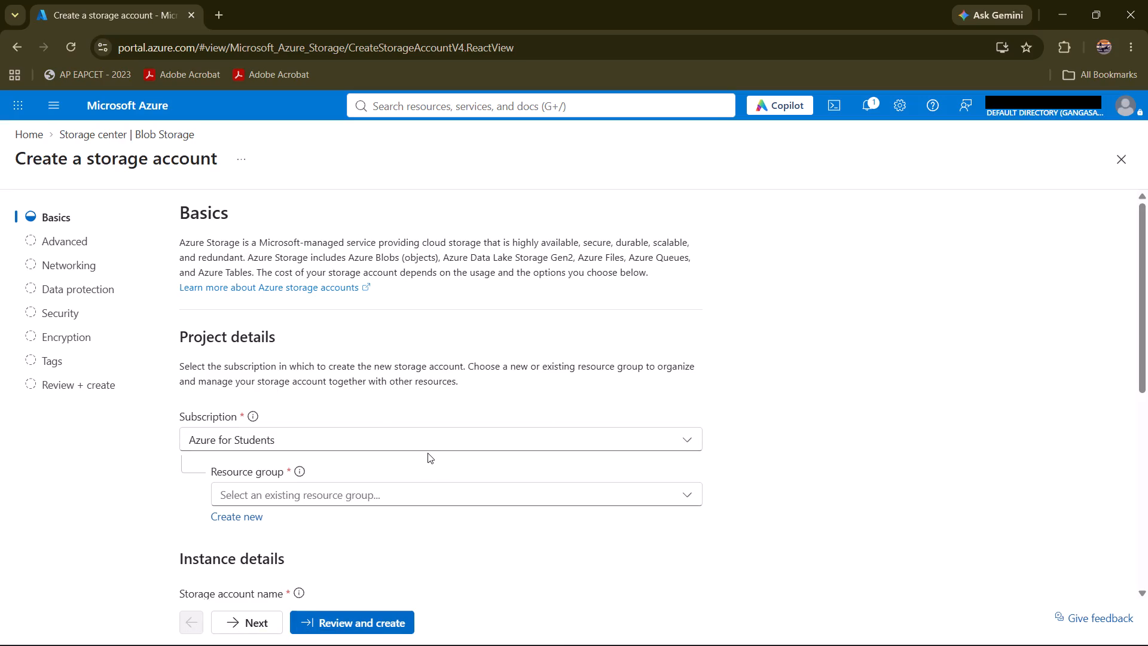
pyautogui.click(448, 441)
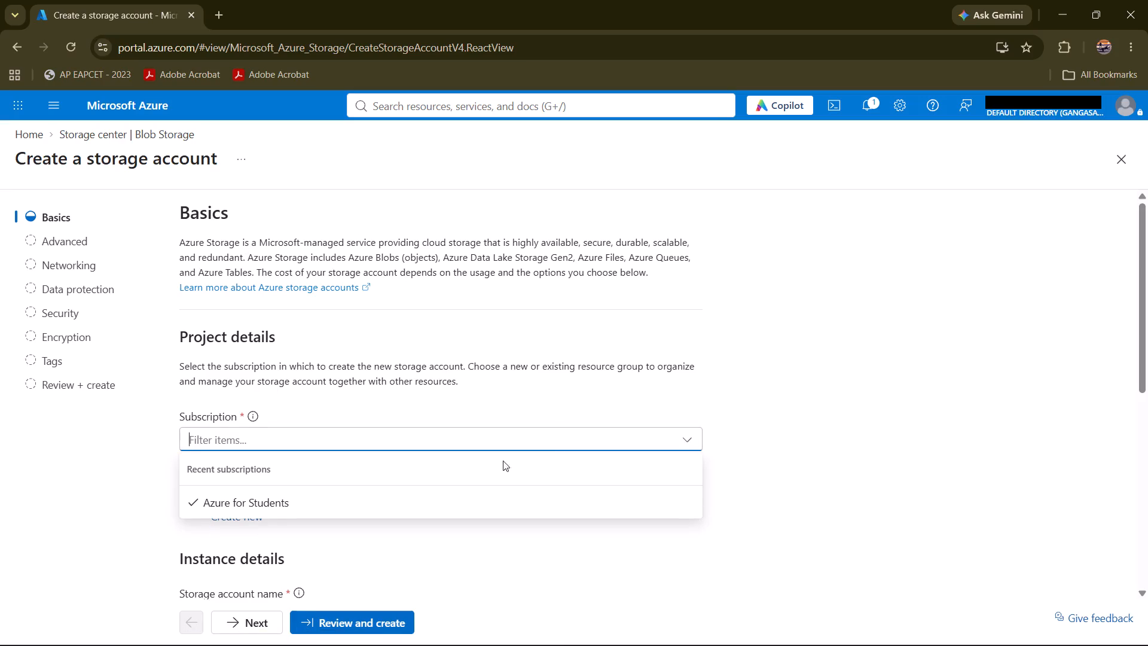
pyautogui.click(451, 503)
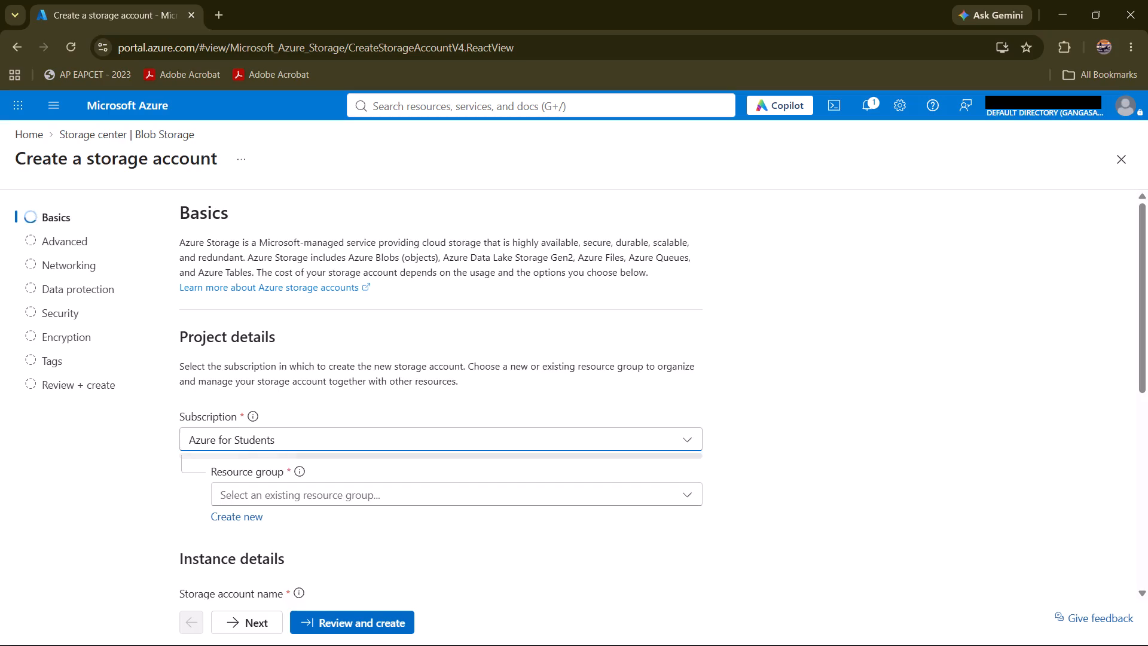
pyautogui.click(486, 501)
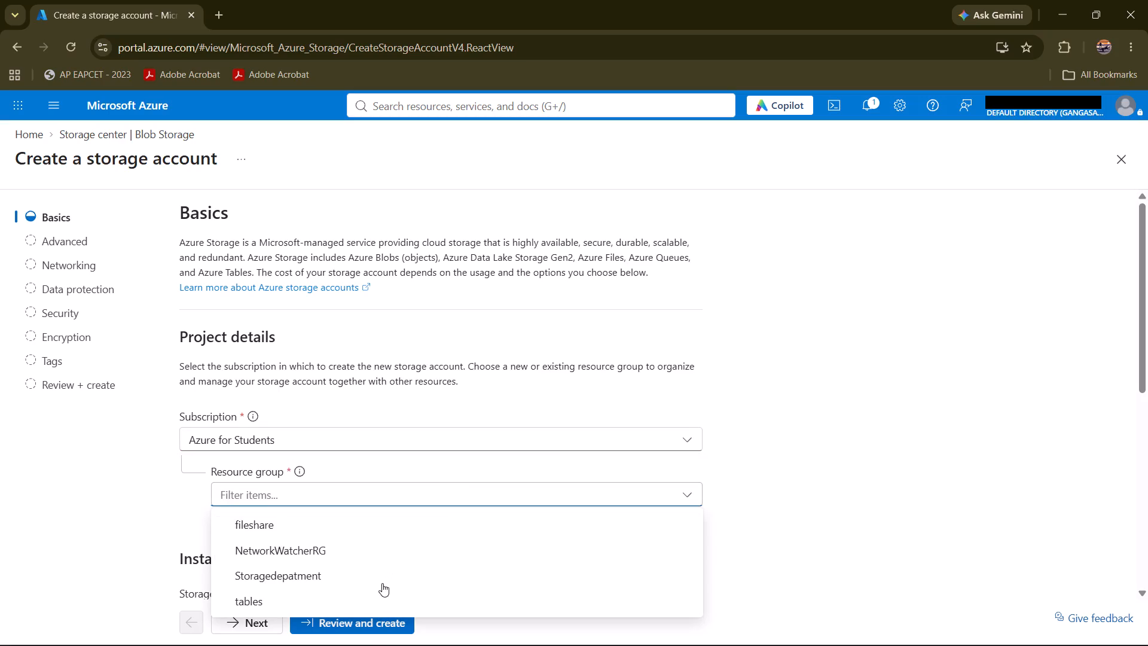
pyautogui.click(382, 583)
# Enter blobstorage as the storage account name in the instance details.
pyautogui.scroll(-2, 382, 583)
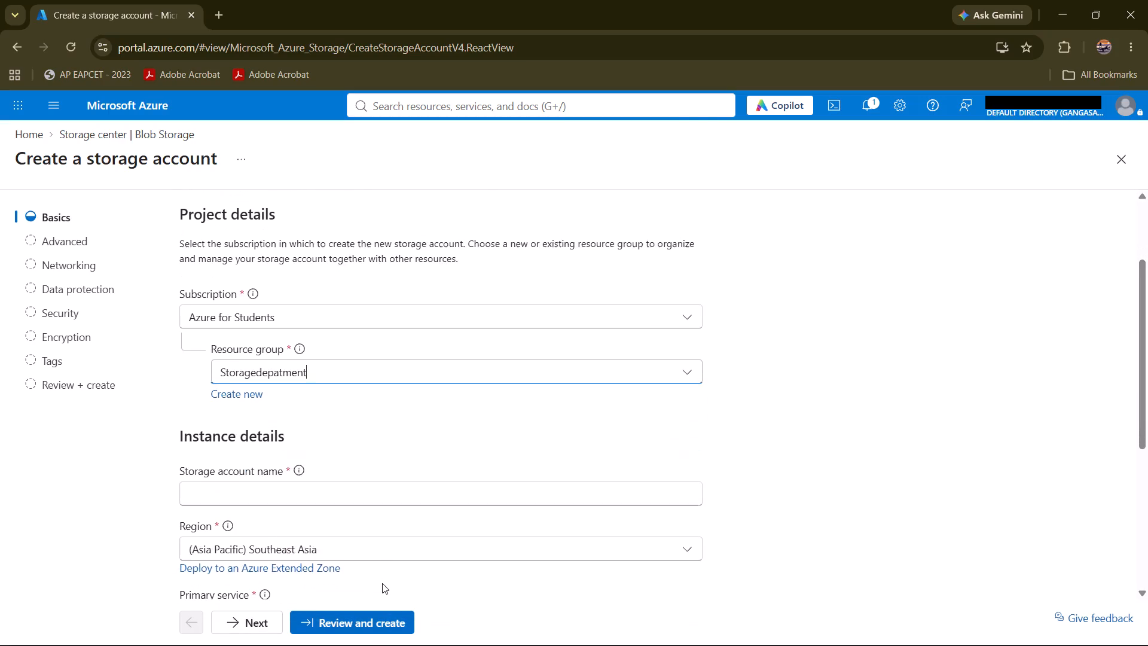
pyautogui.scroll(-1, 382, 583)
pyautogui.click(265, 490)
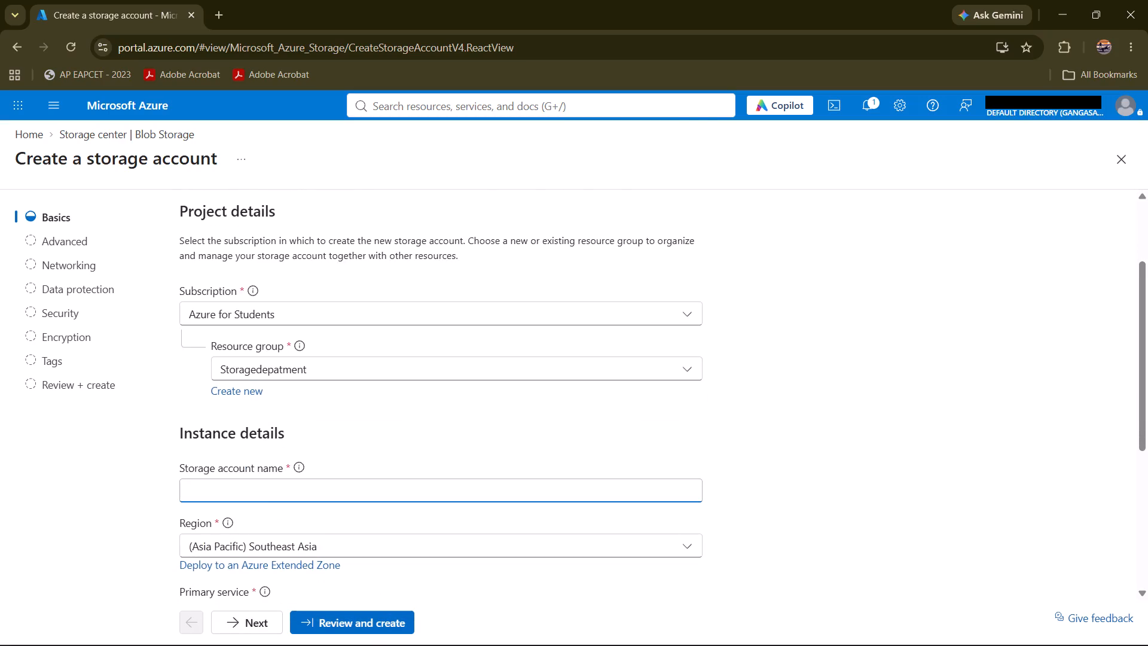
pyautogui.write('blob')
pyautogui.write('storage')
# Set the storage account's primary service to Azure Blob Storage or Azure Data Lake Storage.
pyautogui.scroll(-1, 265, 490)
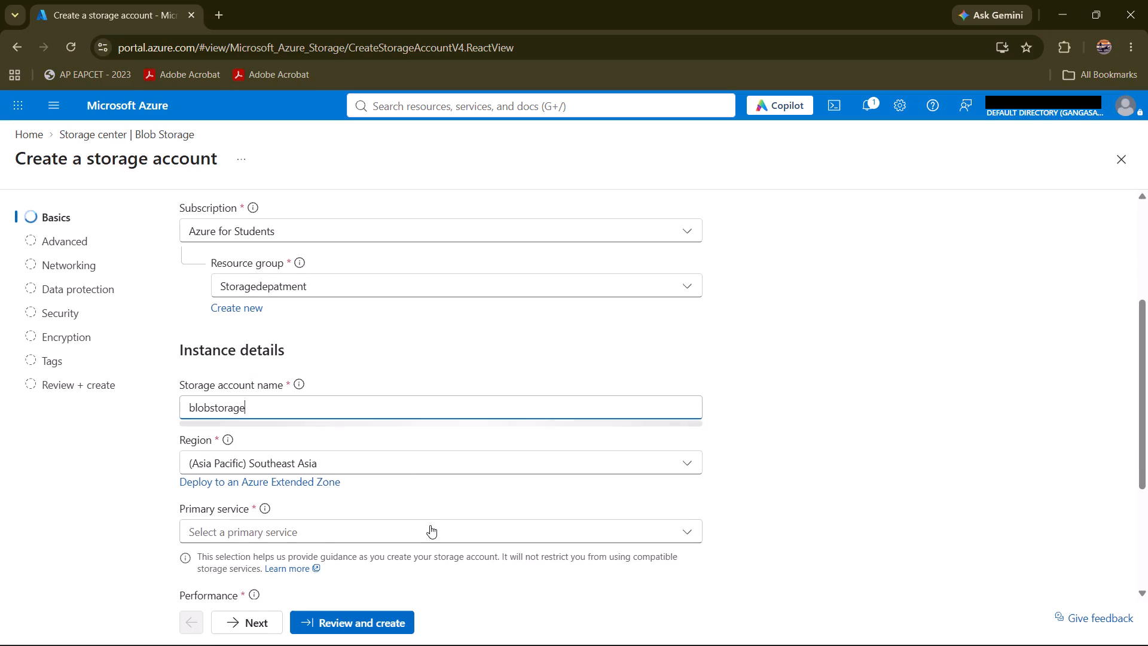
pyautogui.scroll(-1, 430, 525)
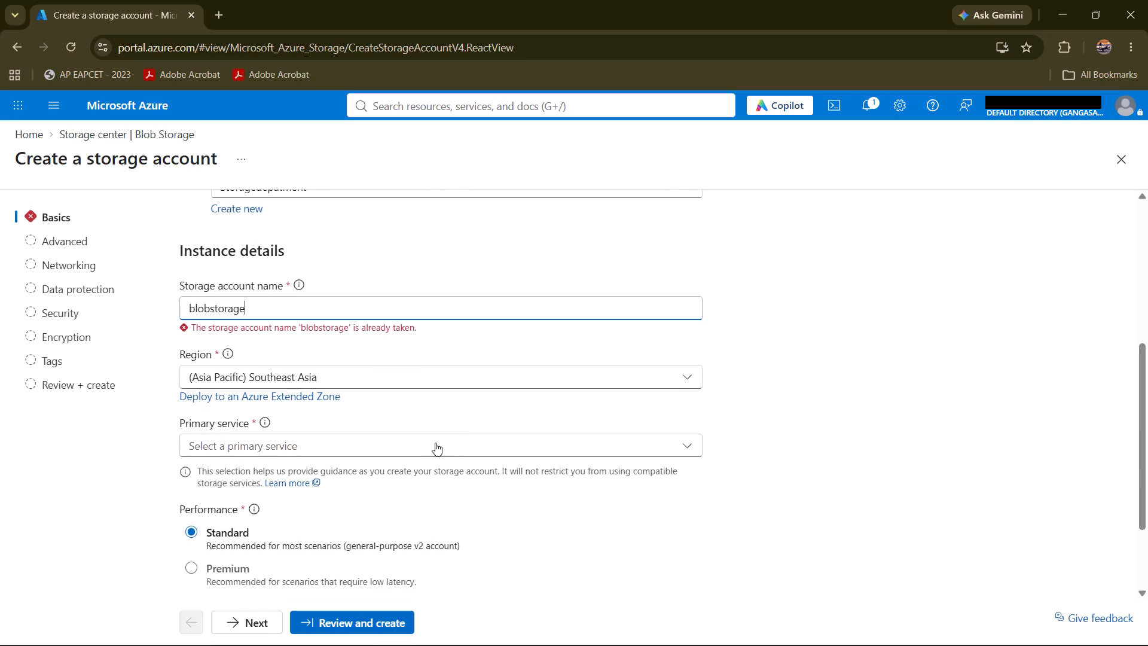
pyautogui.click(439, 449)
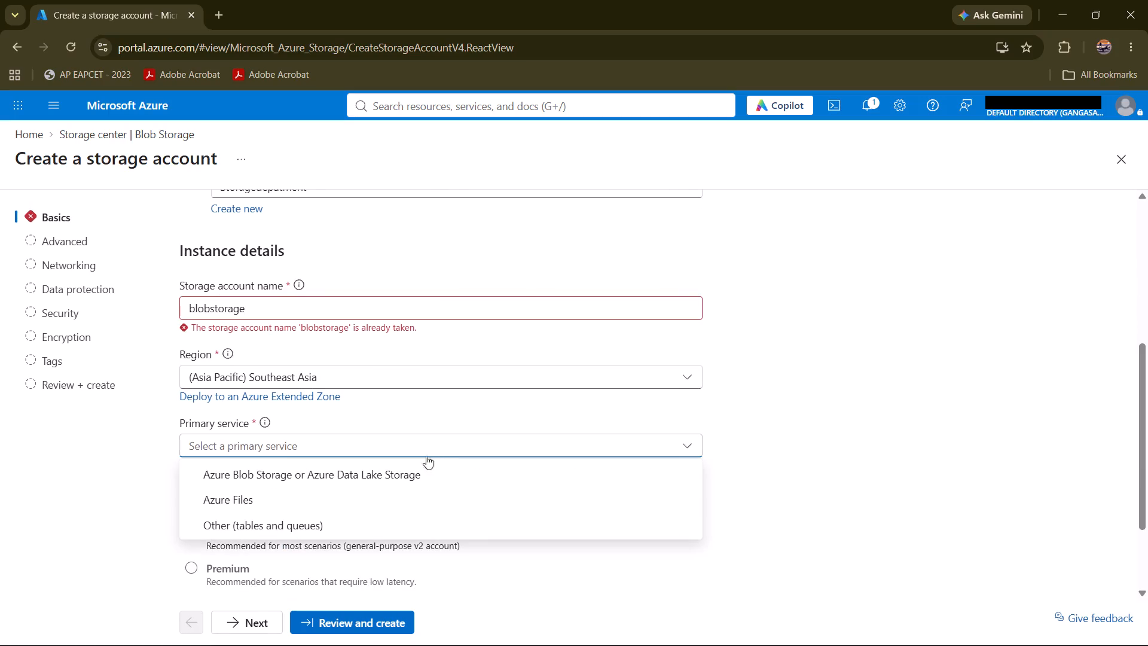
pyautogui.click(378, 478)
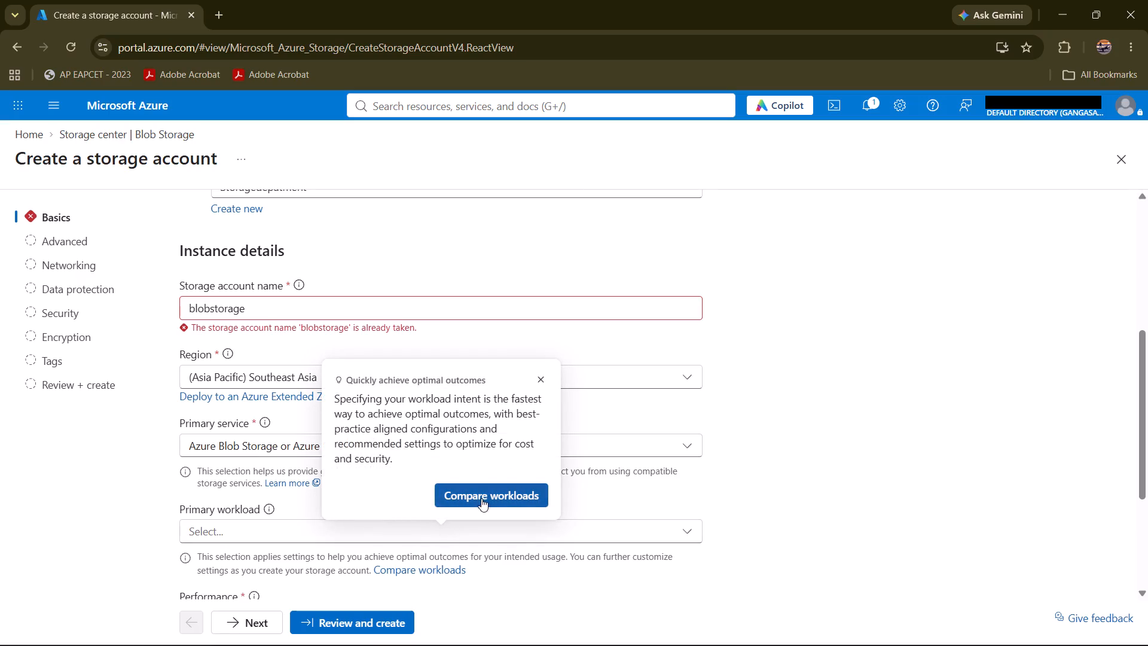
# Look over the workload comparison and set the storage account's primary workload to General purpose.
pyautogui.click(487, 495)
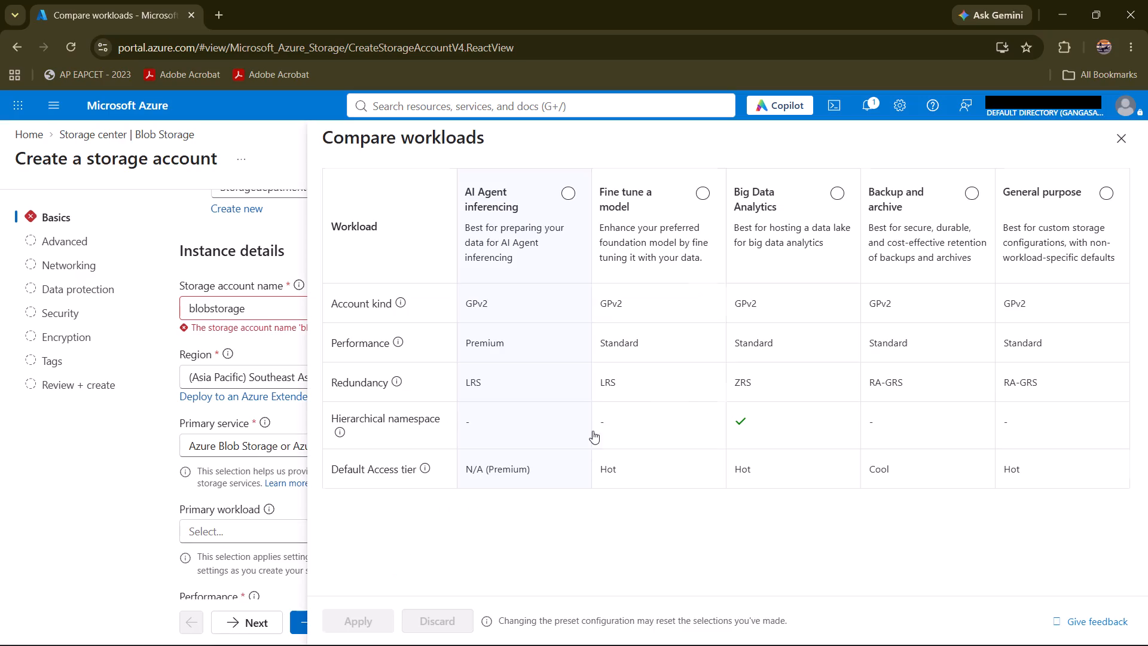
pyautogui.click(1123, 143)
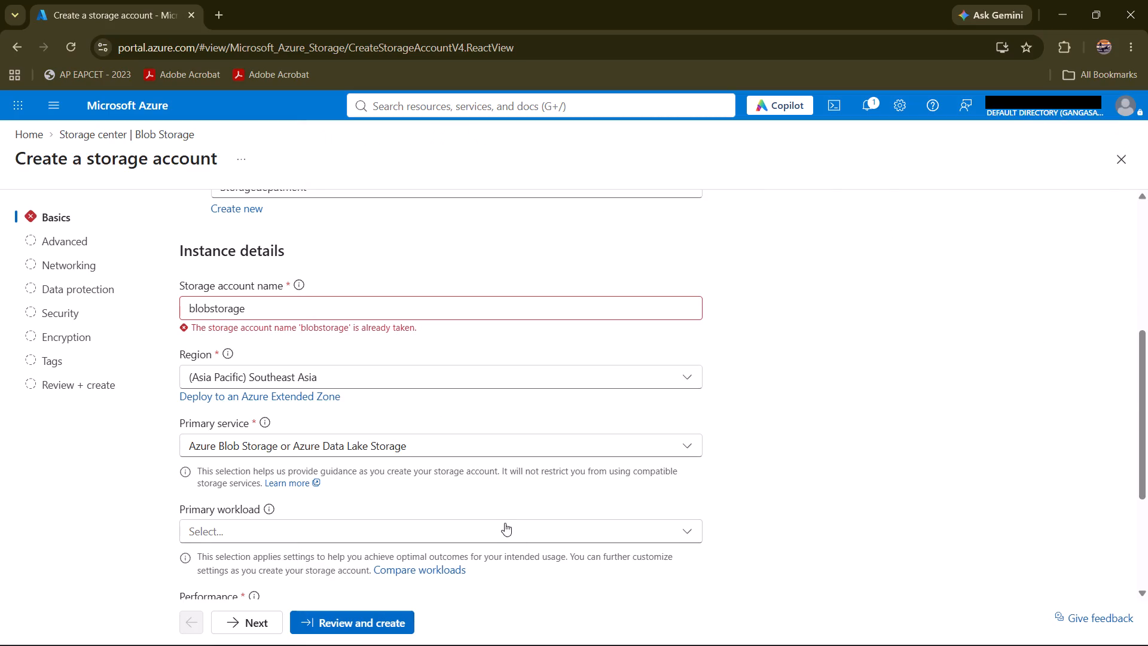
pyautogui.click(442, 532)
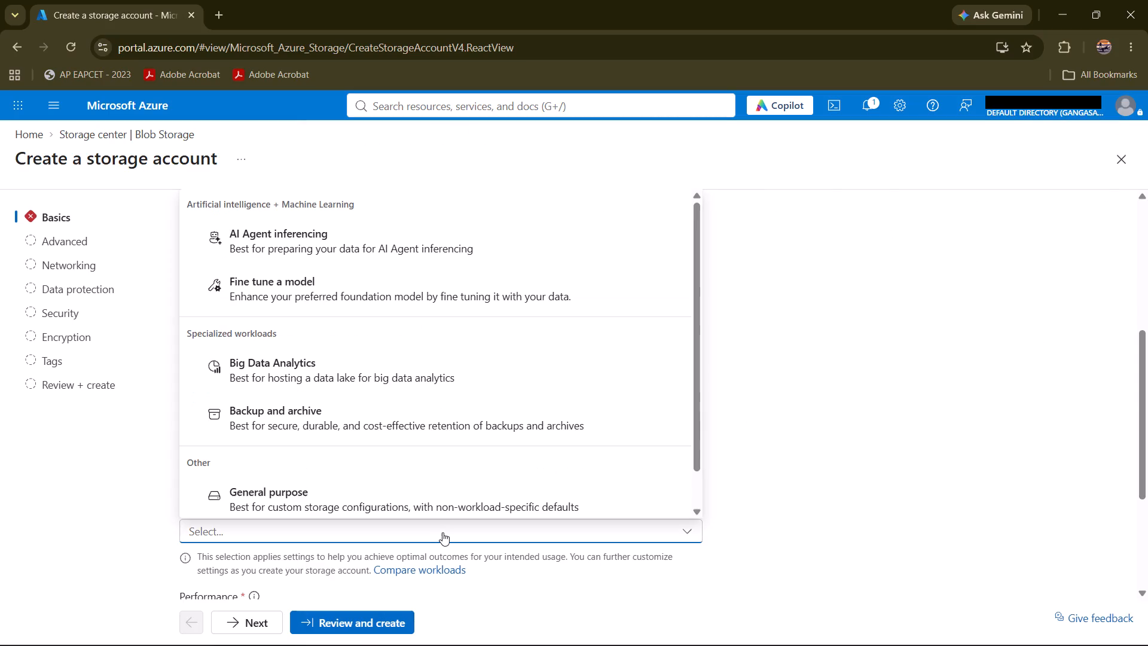
pyautogui.scroll(-3, 461, 410)
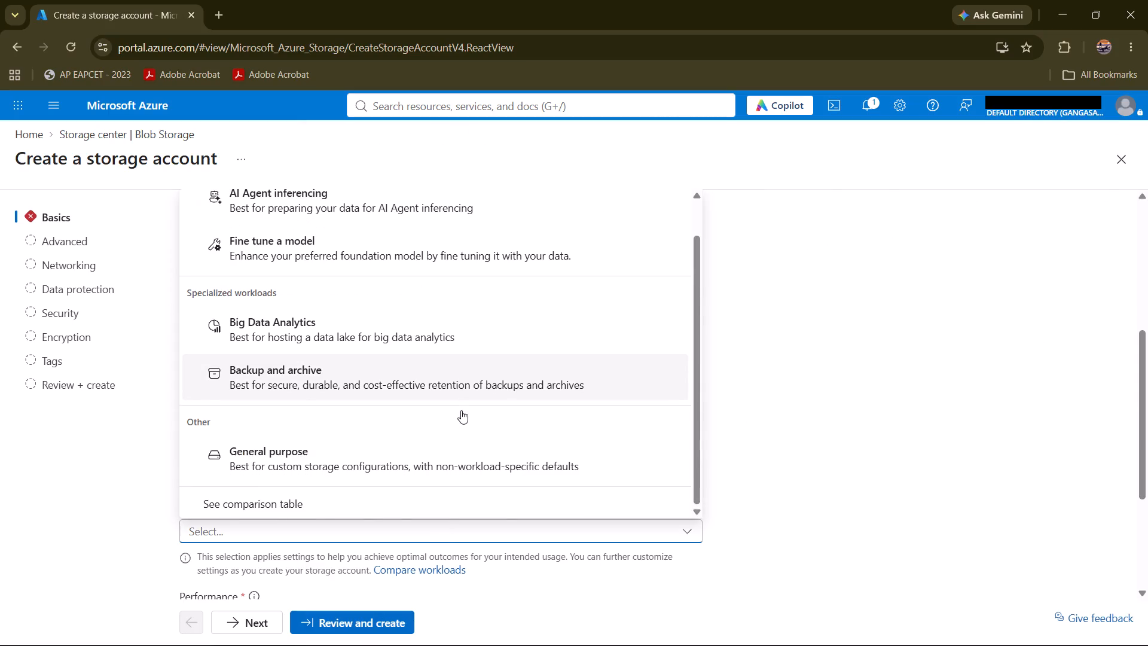
pyautogui.click(359, 471)
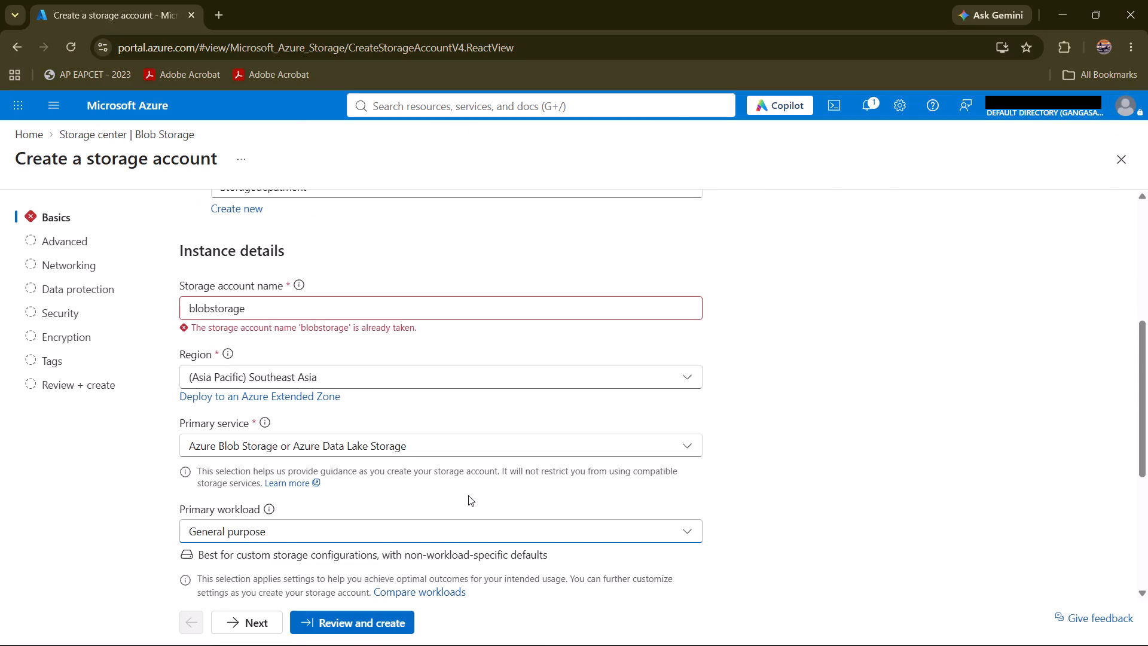
pyautogui.scroll(-2, 468, 495)
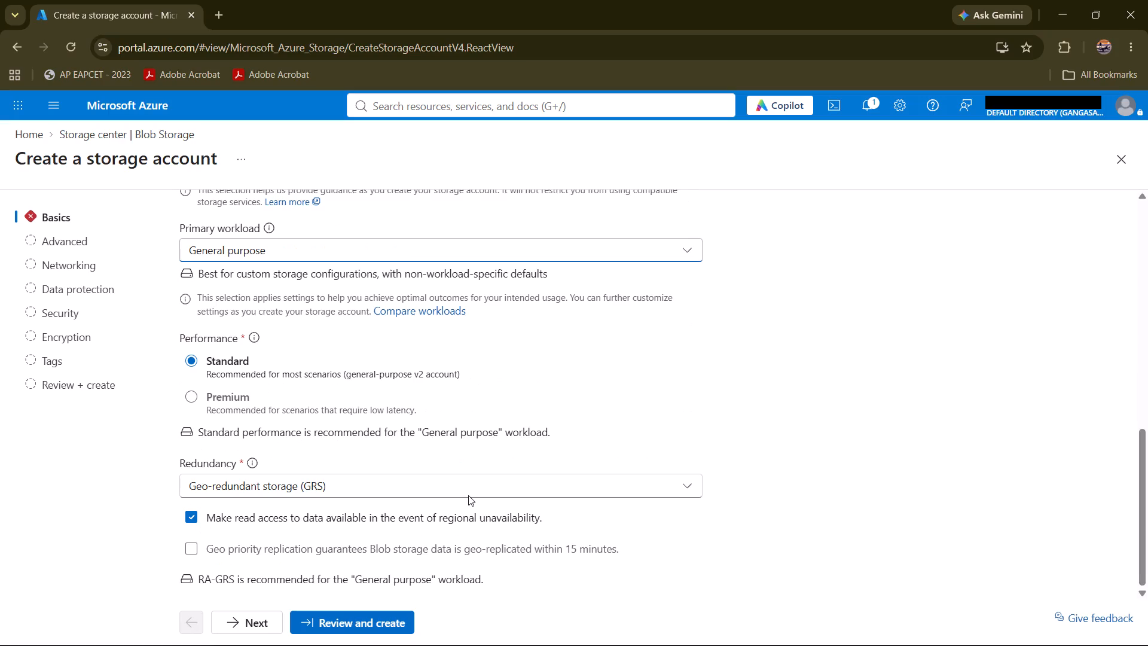
pyautogui.scroll(-1, 468, 495)
# Set the storage account's redundancy to Zone-redundant storage (ZRS).
pyautogui.scroll(-2, 468, 495)
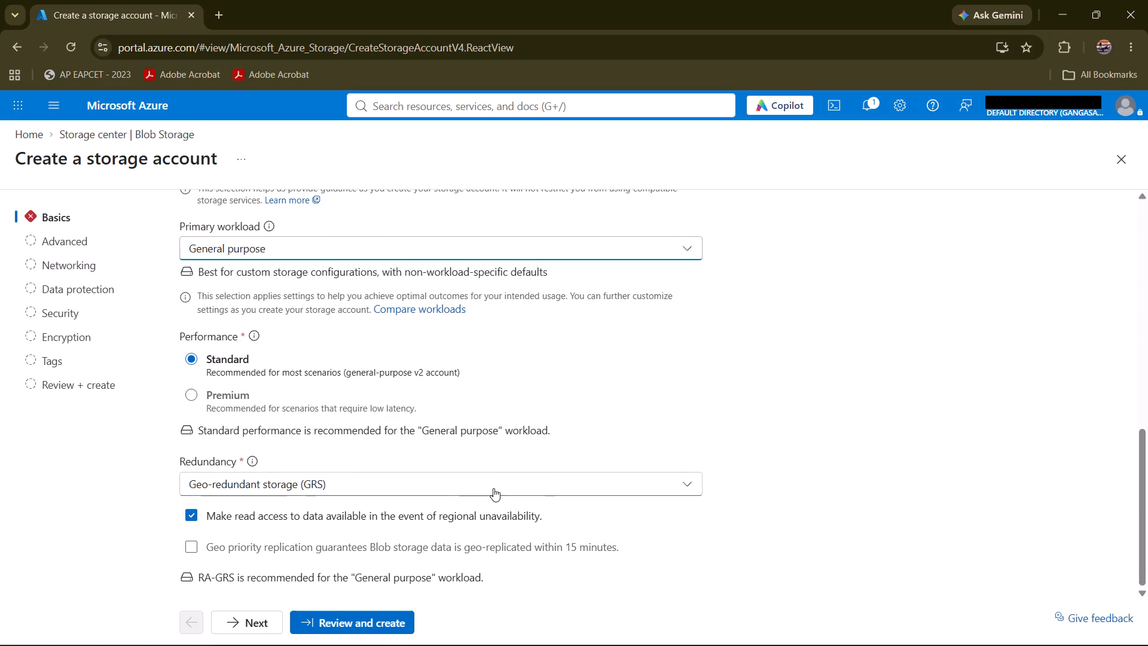
pyautogui.click(493, 488)
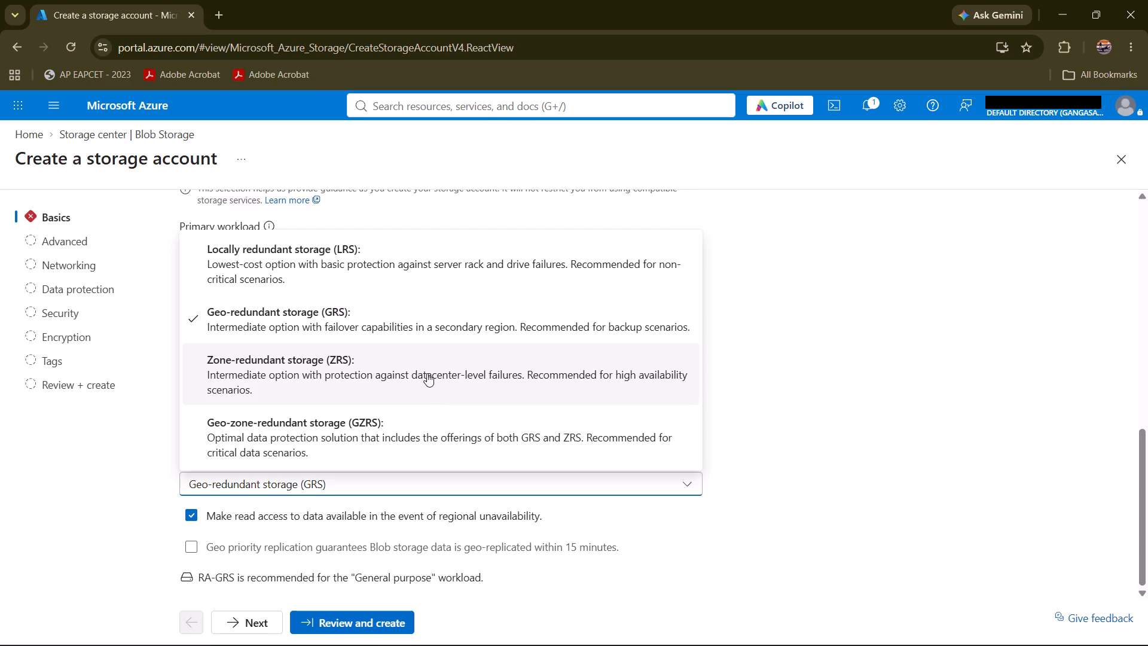
pyautogui.scroll(1, 418, 363)
pyautogui.scroll(-1, 418, 363)
pyautogui.click(367, 370)
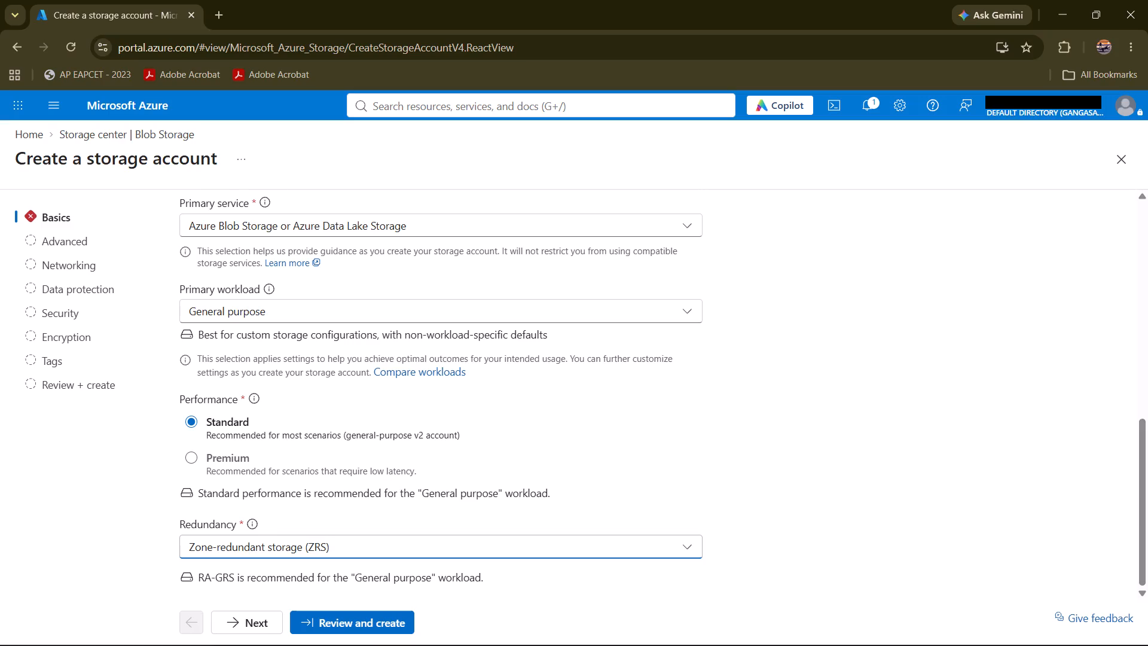
# Make the storage account name unique by appending 9849 to blobstorage.
pyautogui.scroll(-4, 432, 486)
pyautogui.scroll(-1, 446, 589)
pyautogui.scroll(5, 414, 438)
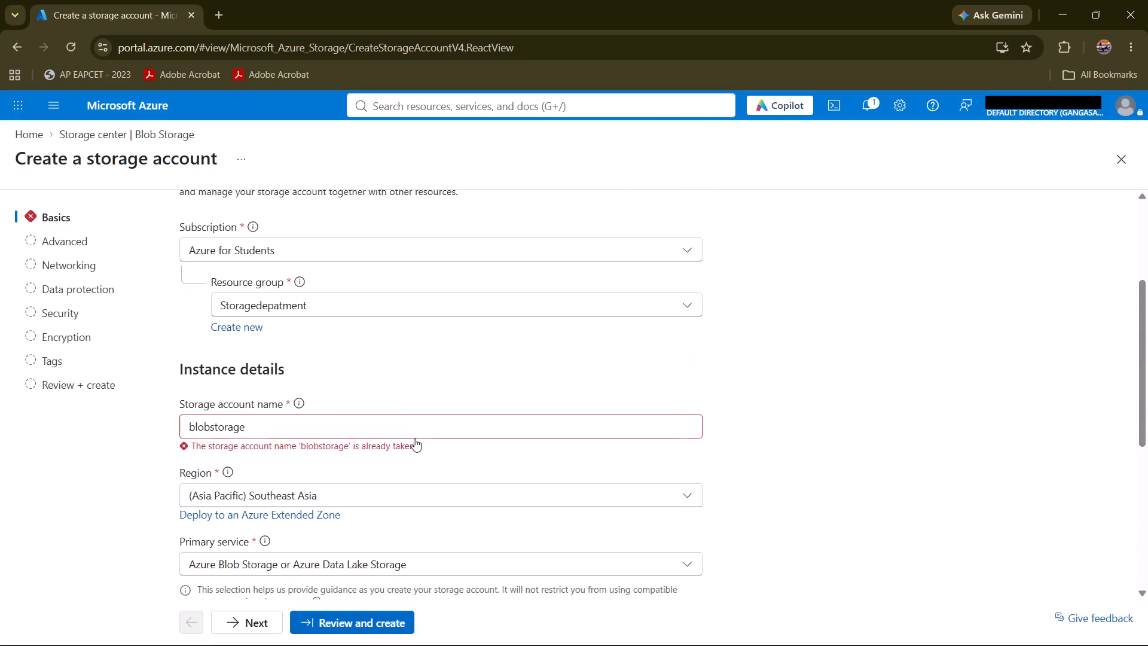
pyautogui.scroll(-8, 414, 438)
pyautogui.scroll(1, 371, 611)
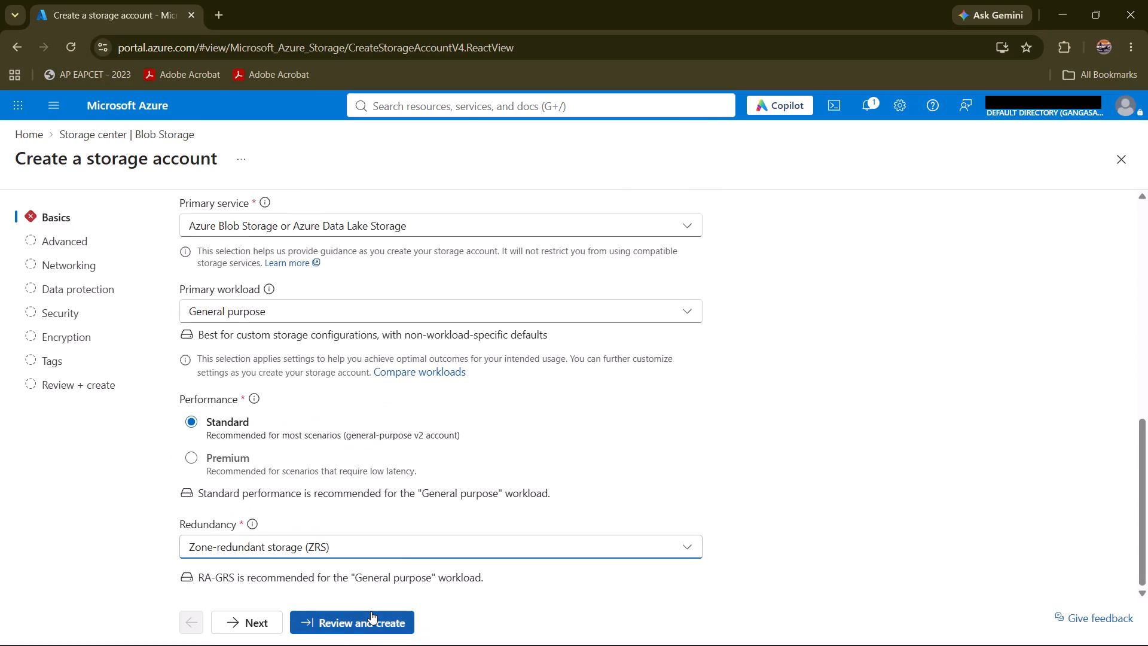
pyautogui.scroll(1, 371, 611)
pyautogui.scroll(3, 442, 442)
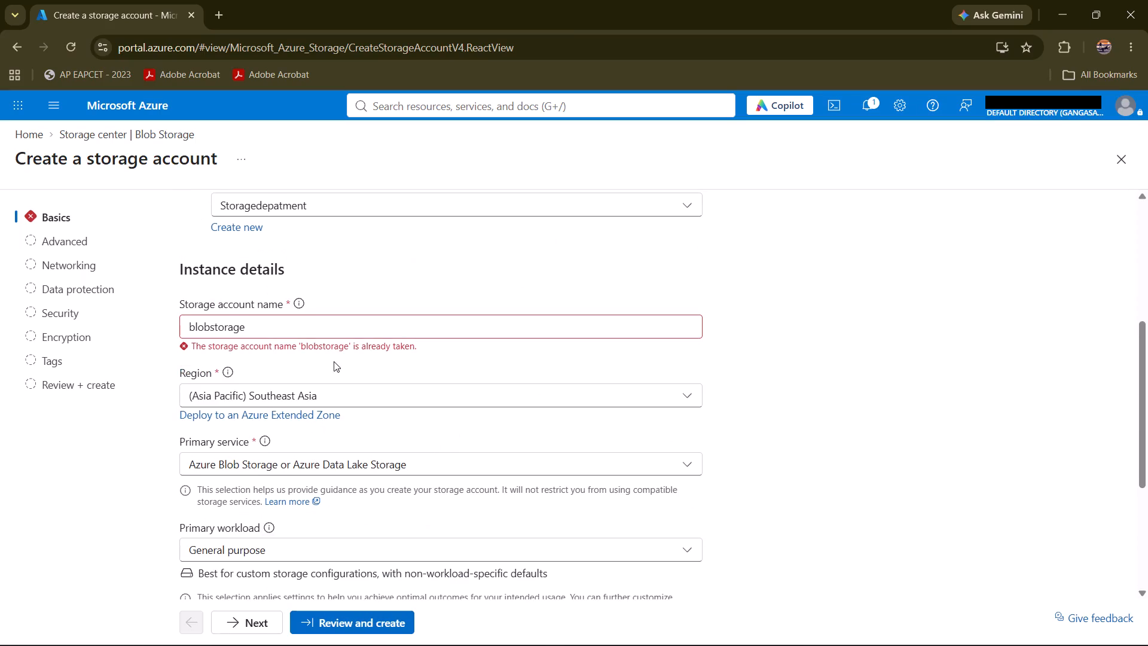
pyautogui.click(260, 322)
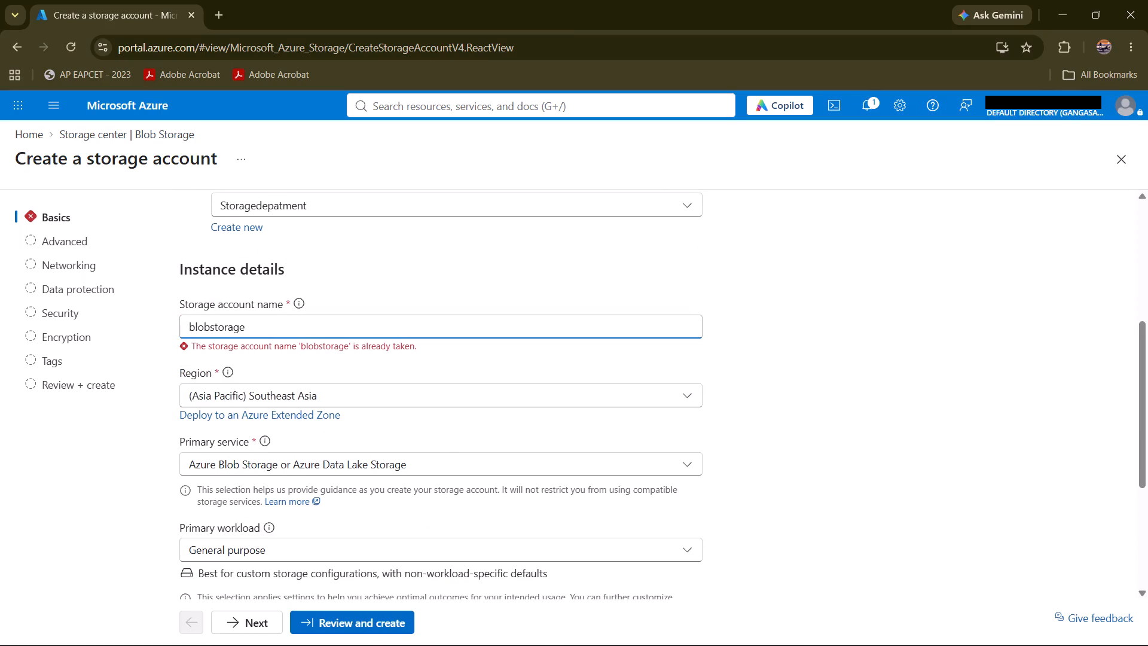
pyautogui.write('98')
pyautogui.write('49')
# Go to the final review of the storage account's settings and submit the account for creation.
pyautogui.scroll(-7, 260, 322)
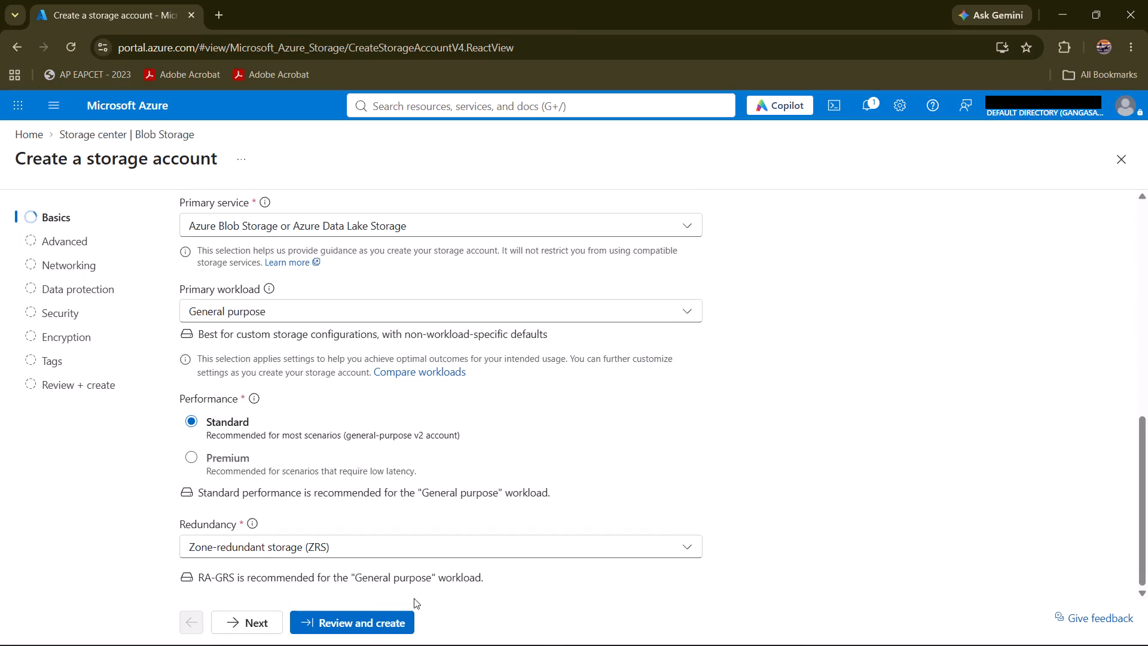
pyautogui.click(373, 633)
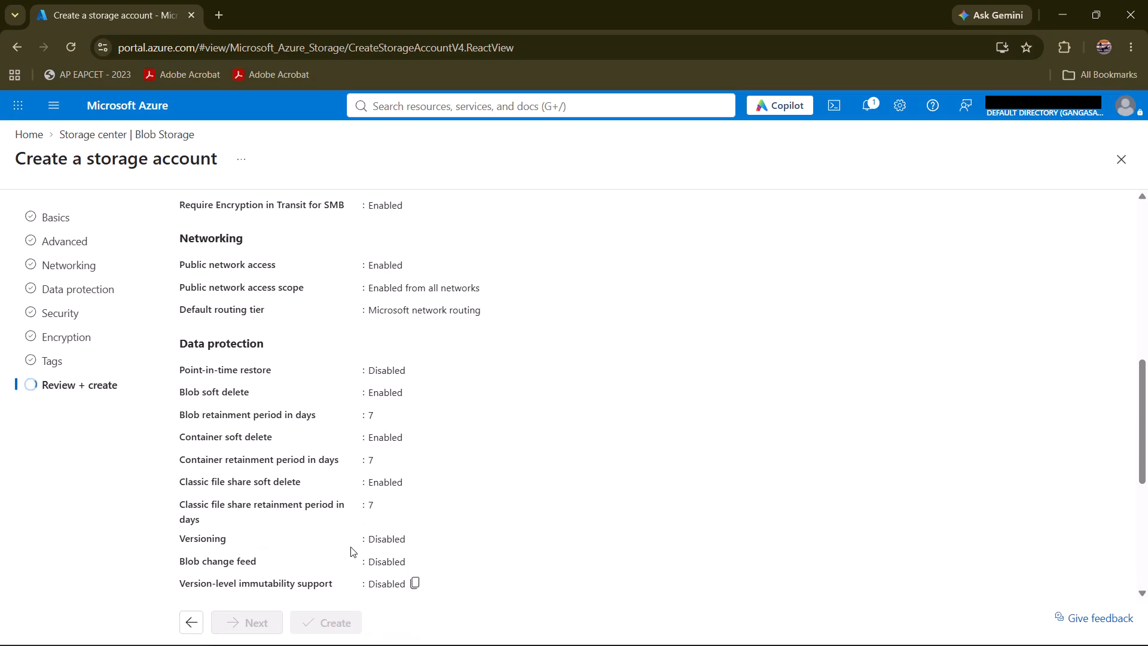
pyautogui.scroll(-6, 342, 538)
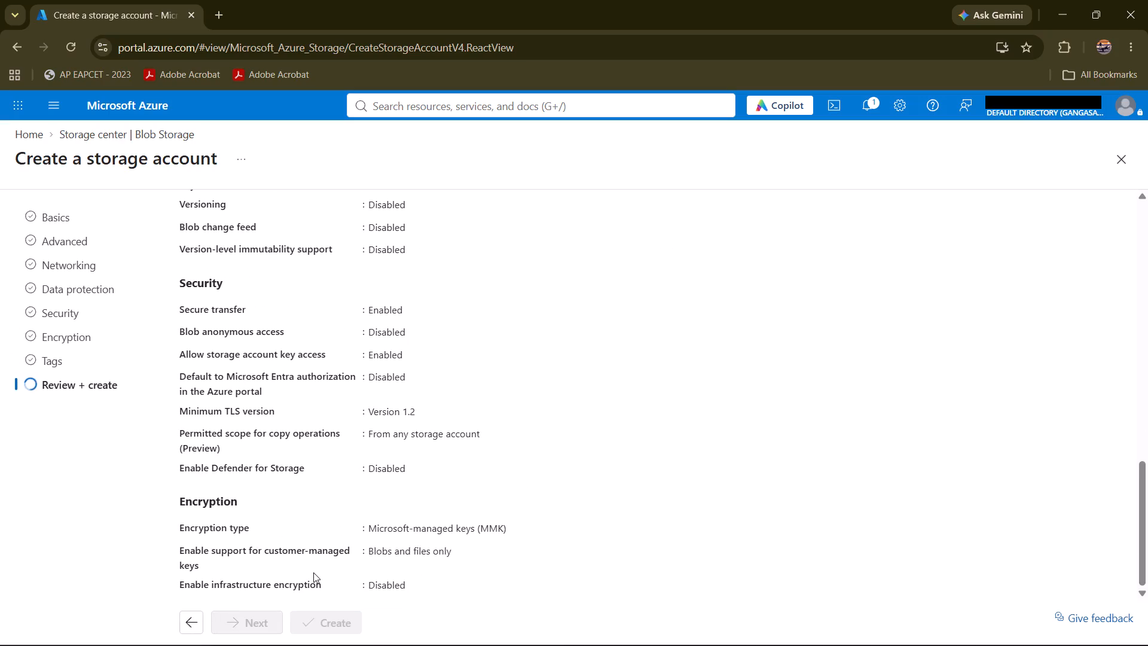
pyautogui.doubleClick(328, 611)
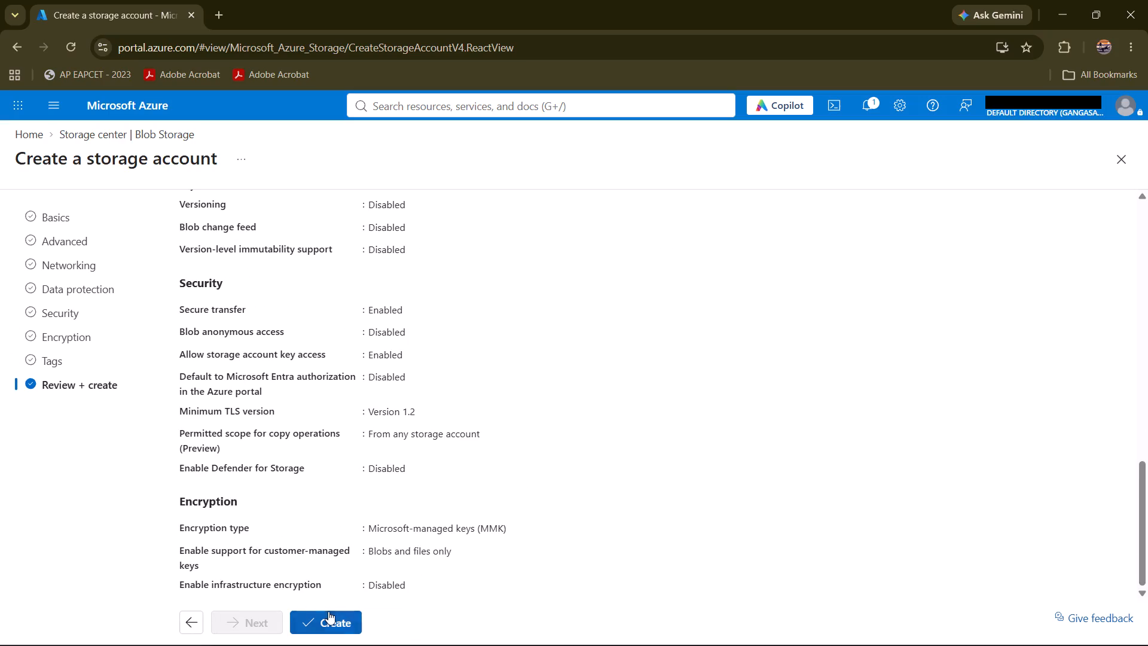
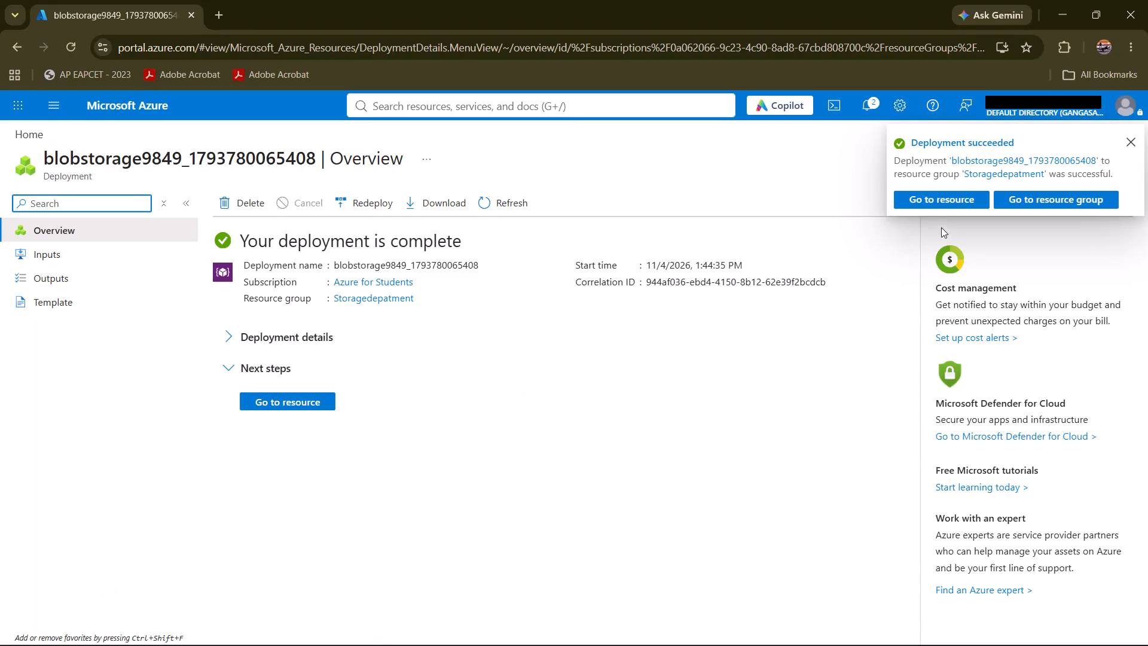
# Open the newly deployed blobstorage9849 storage account and go to its list of blob containers.
pyautogui.click(959, 195)
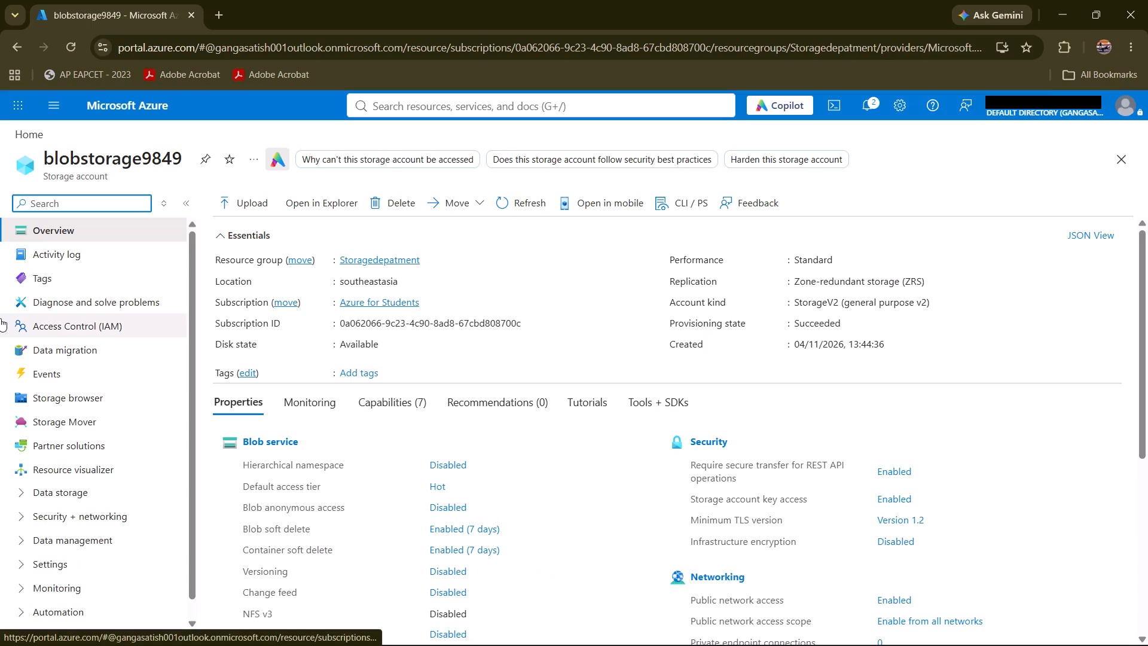
pyautogui.click(45, 510)
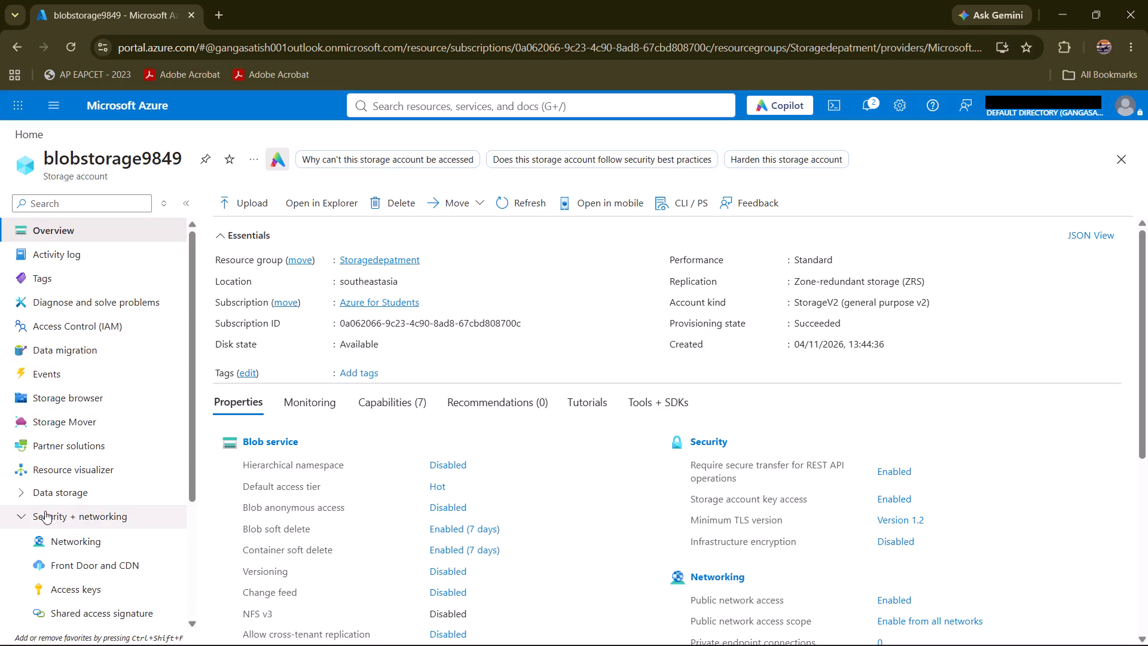
pyautogui.click(36, 500)
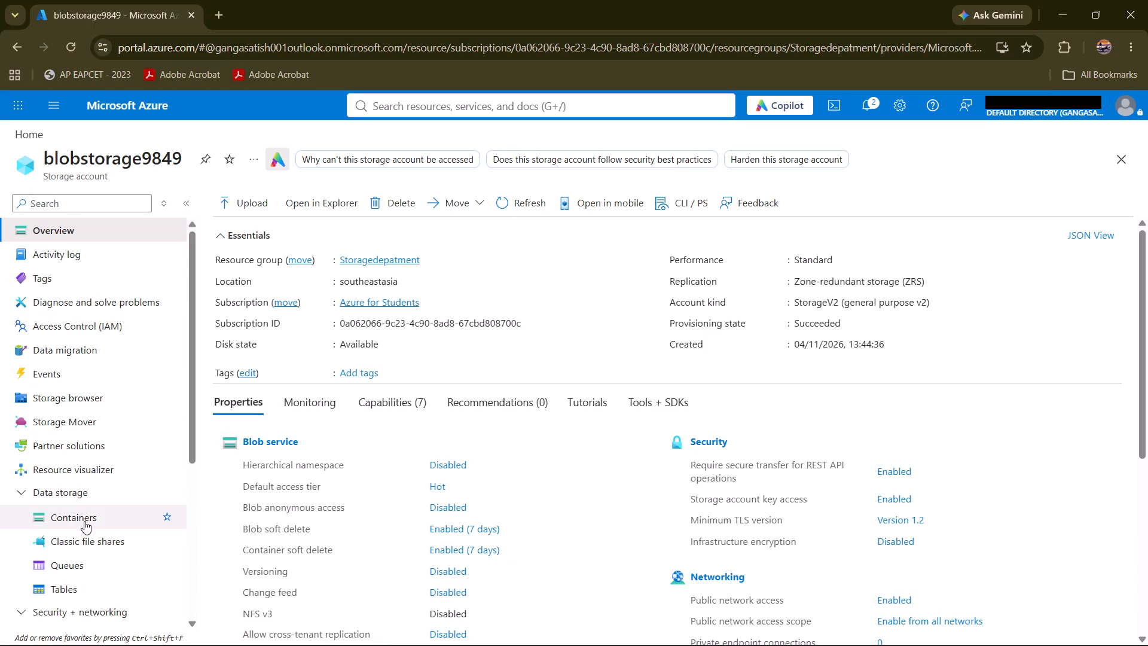
pyautogui.click(90, 523)
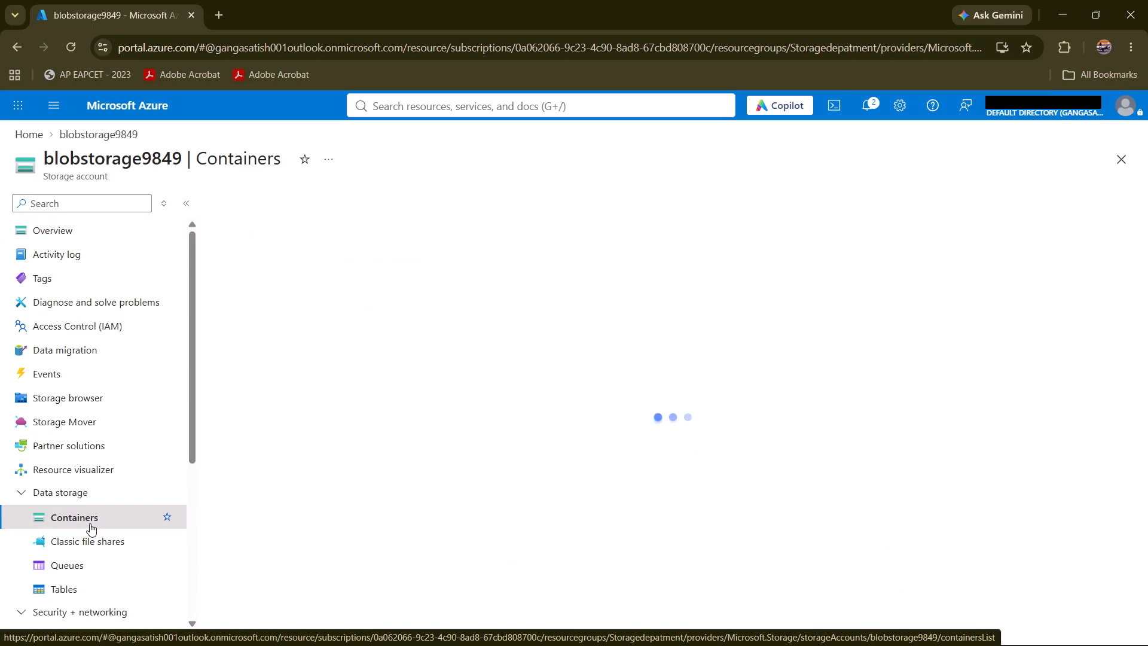
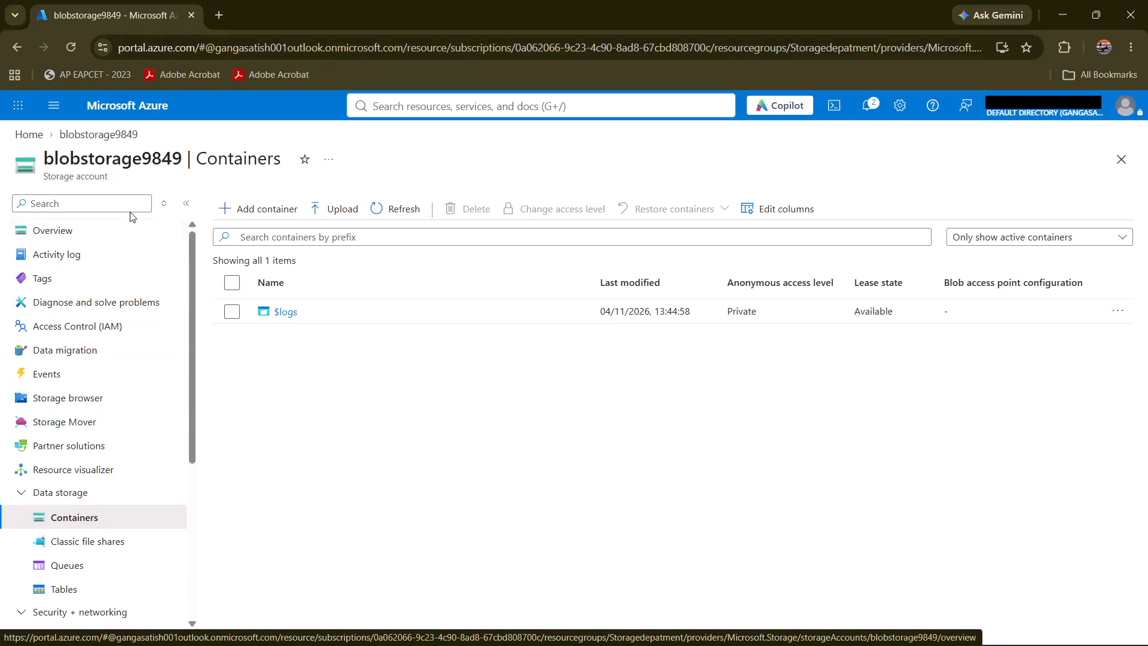
# Create a new container named blobstorage in the storage account.
pyautogui.click(255, 199)
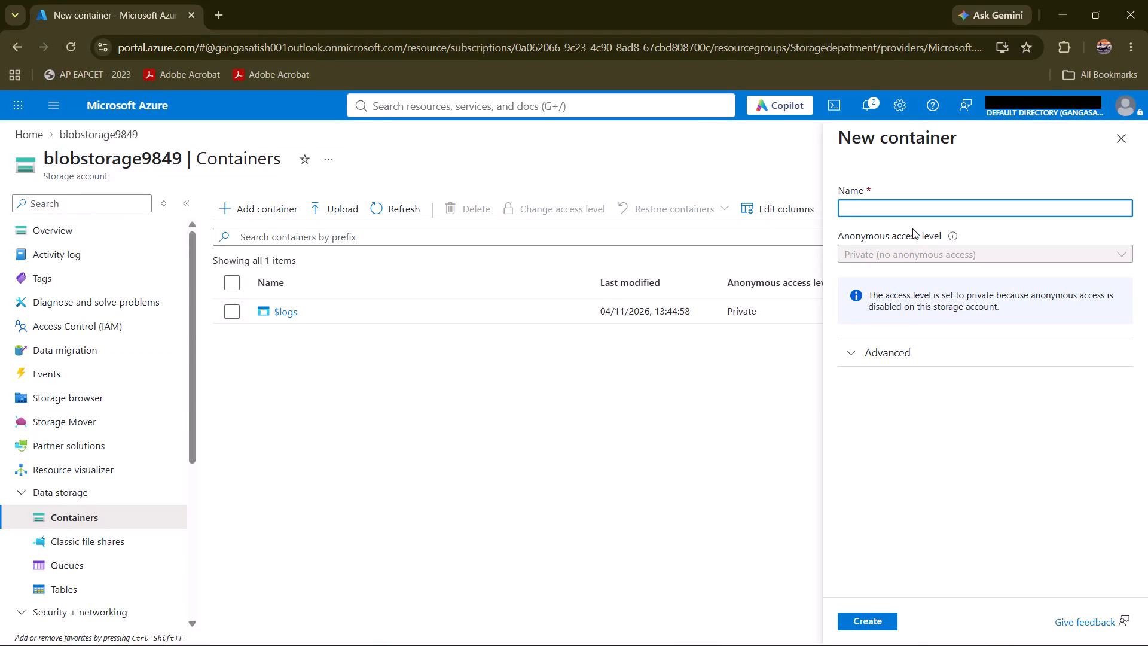
pyautogui.write('blob')
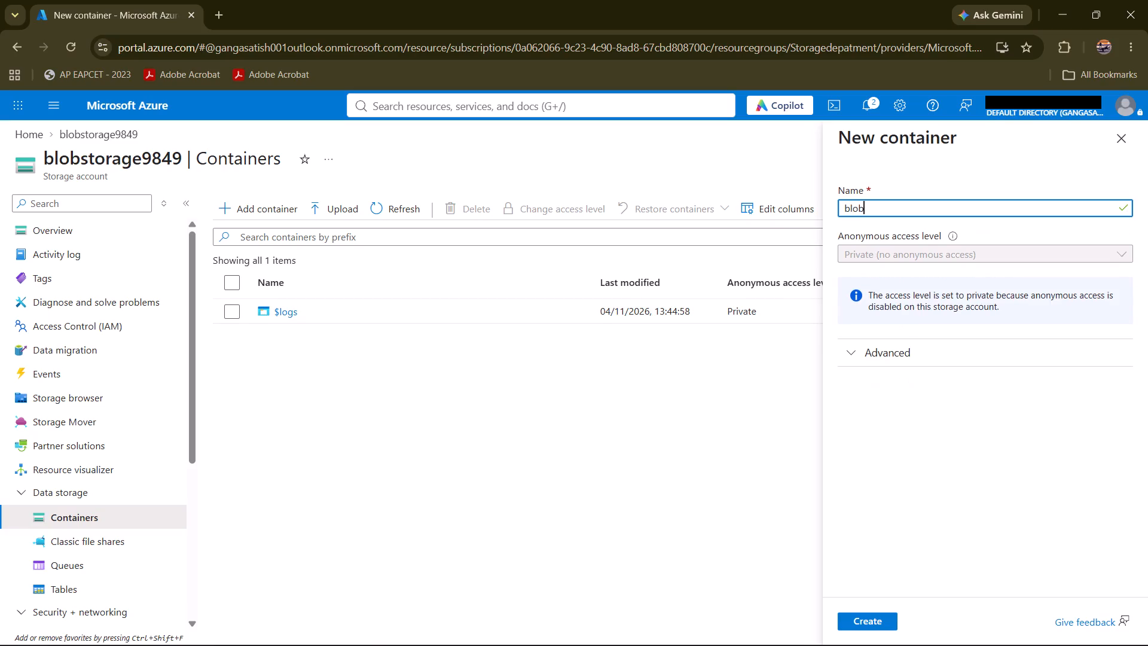
pyautogui.press('s')
pyautogui.write('torage')
pyautogui.scroll(-1, 838, 450)
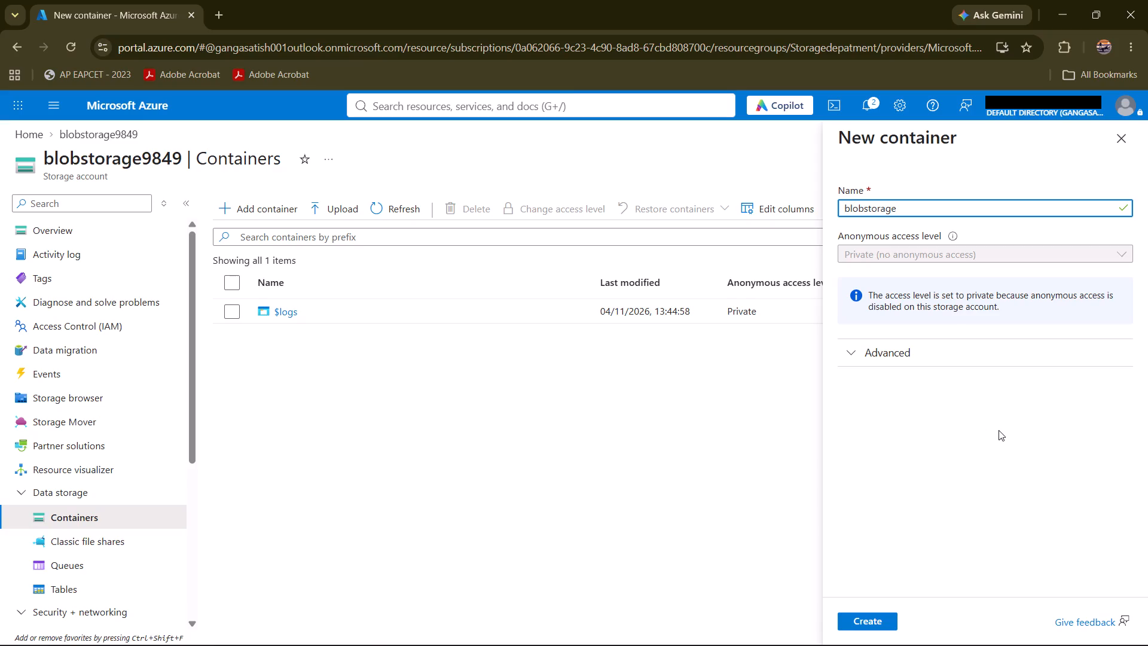
pyautogui.click(851, 620)
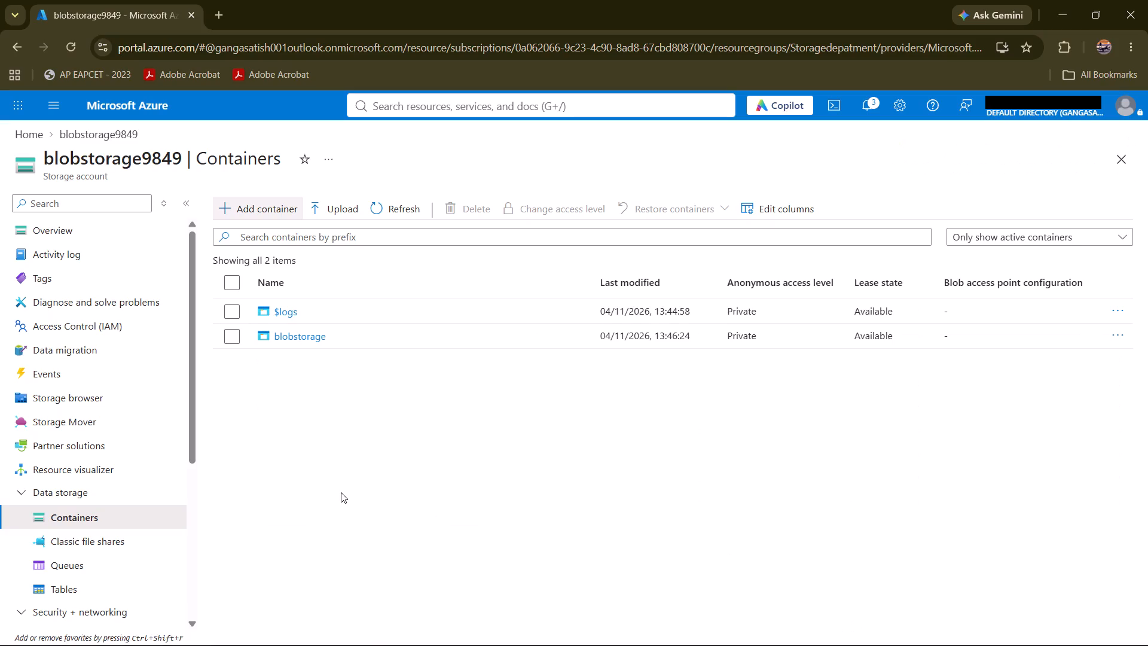
# Open the blobstorage container and choose RH134-Course-Explanation from the Downloads folder as the file to upload.
pyautogui.click(294, 327)
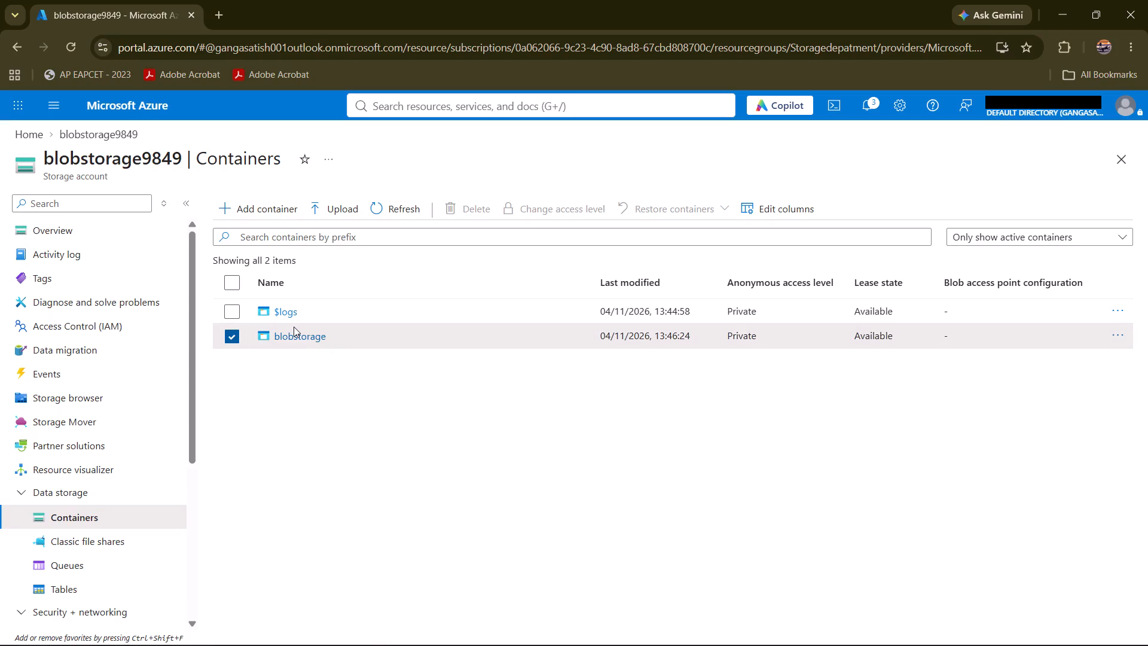
pyautogui.click(302, 336)
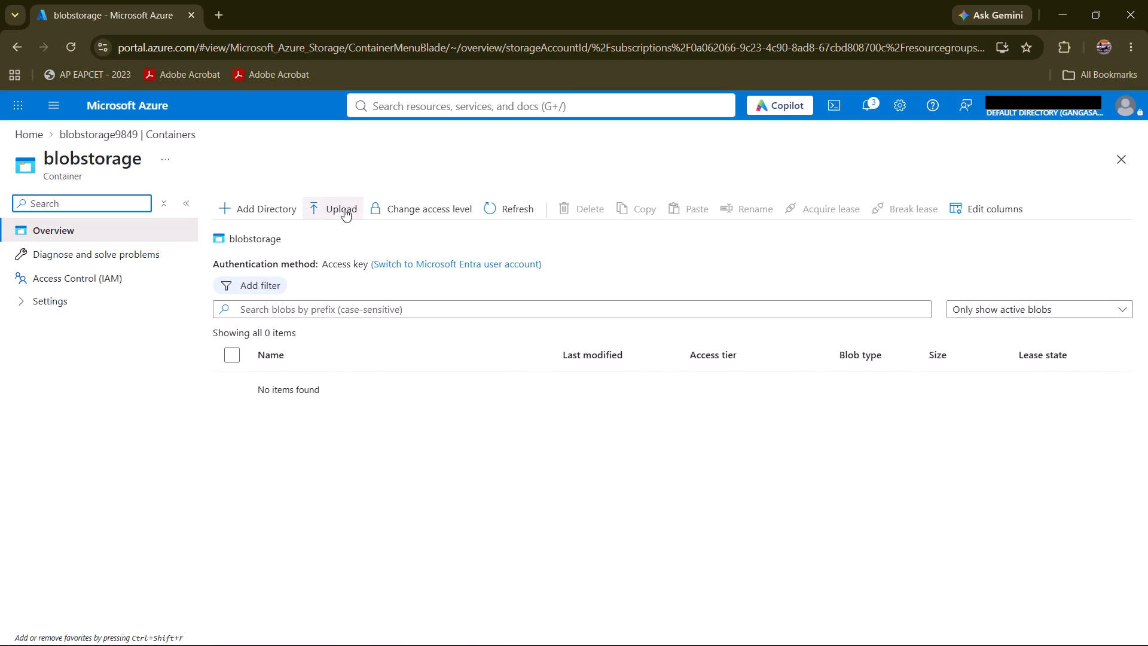
pyautogui.click(326, 204)
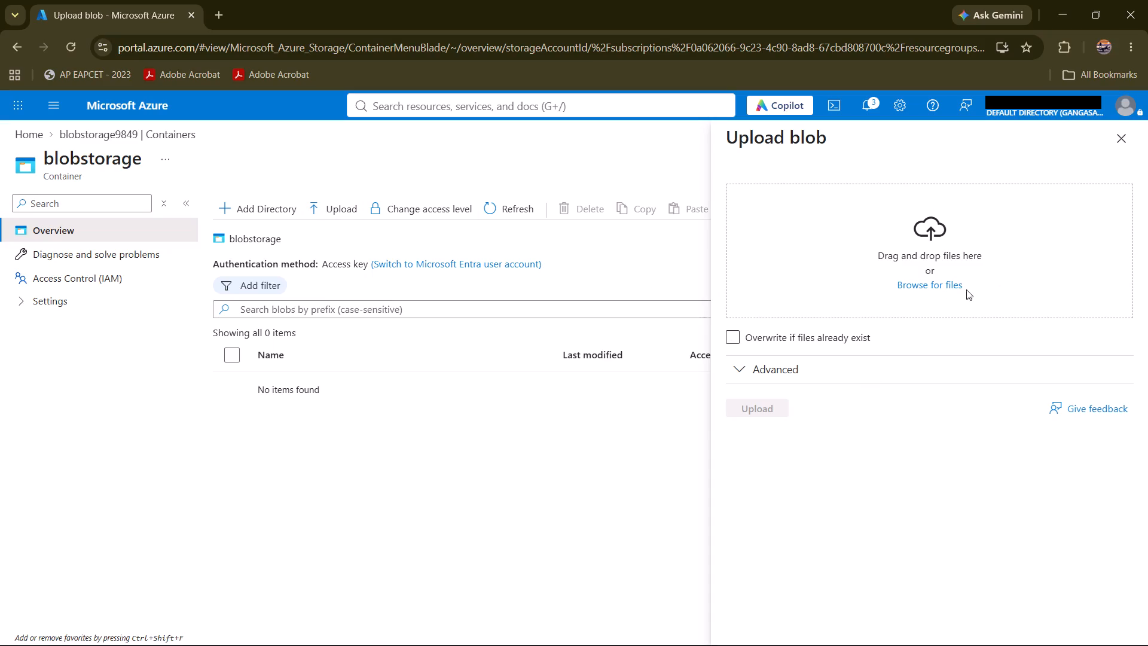
pyautogui.click(955, 288)
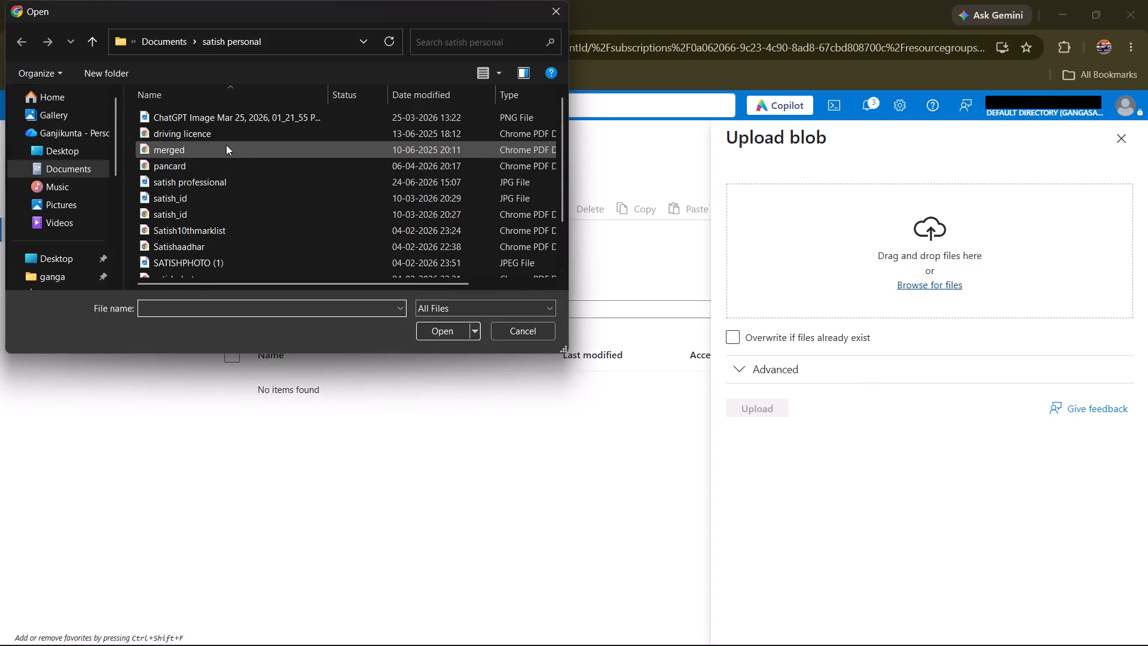
pyautogui.click(73, 258)
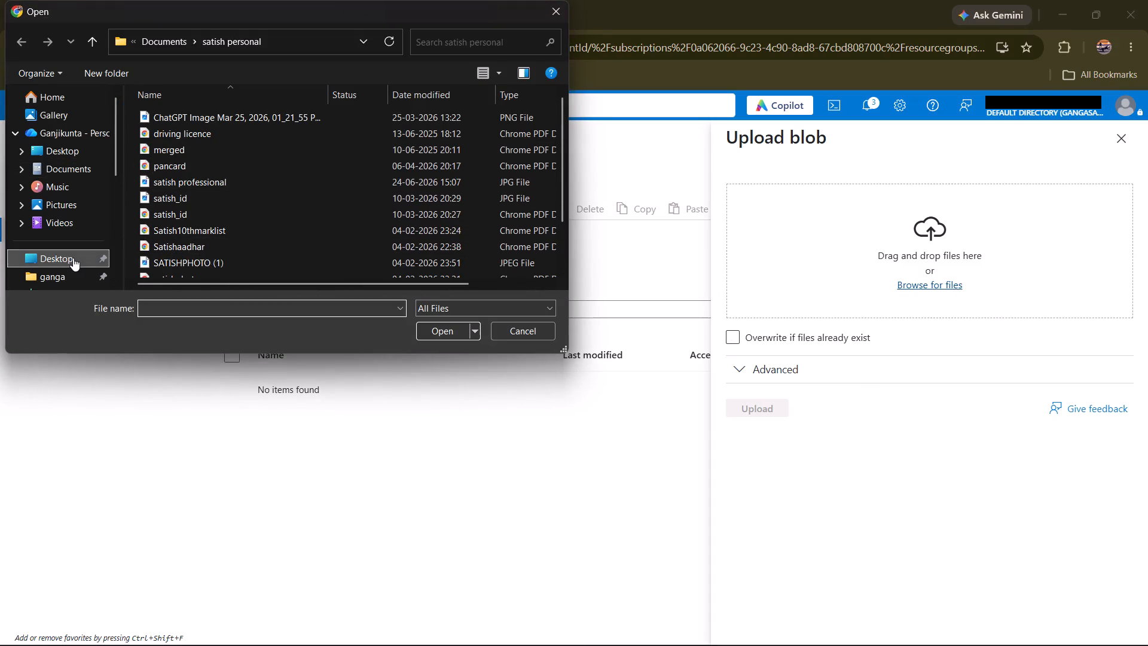
pyautogui.scroll(-1, 63, 201)
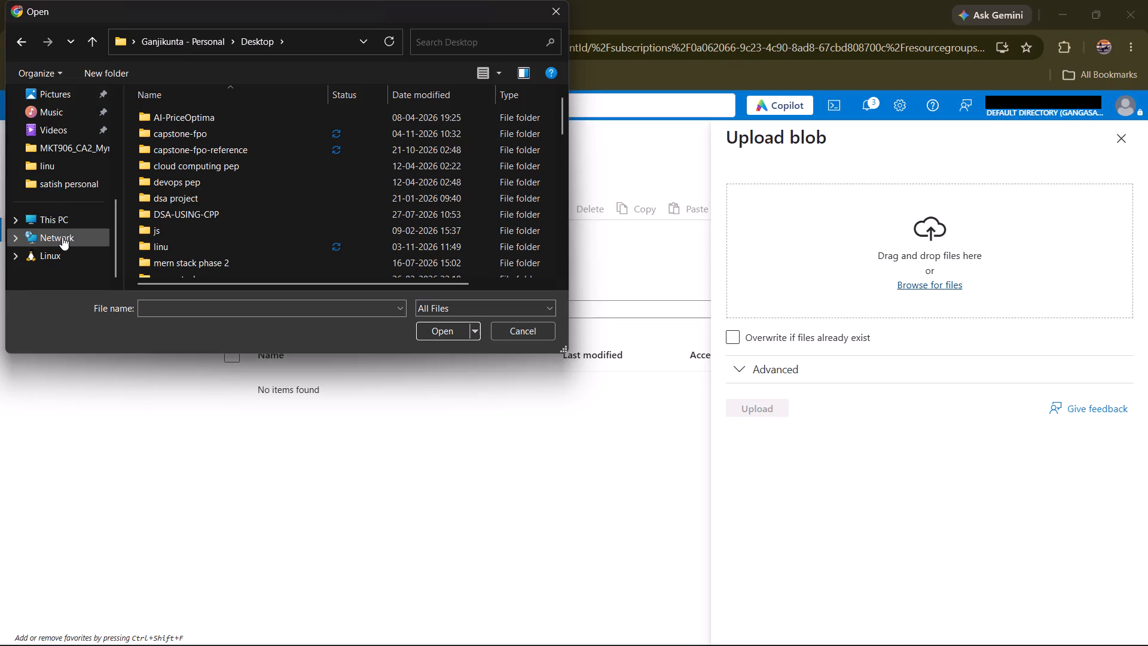
pyautogui.scroll(-1, 62, 237)
pyautogui.scroll(1, 62, 237)
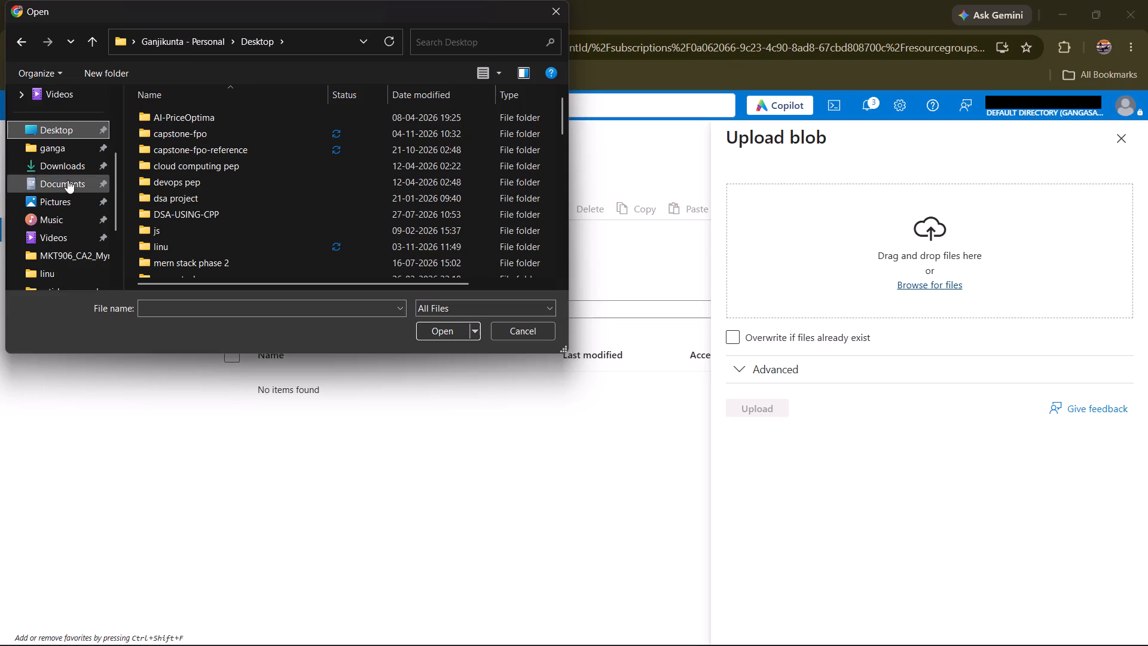
pyautogui.click(69, 163)
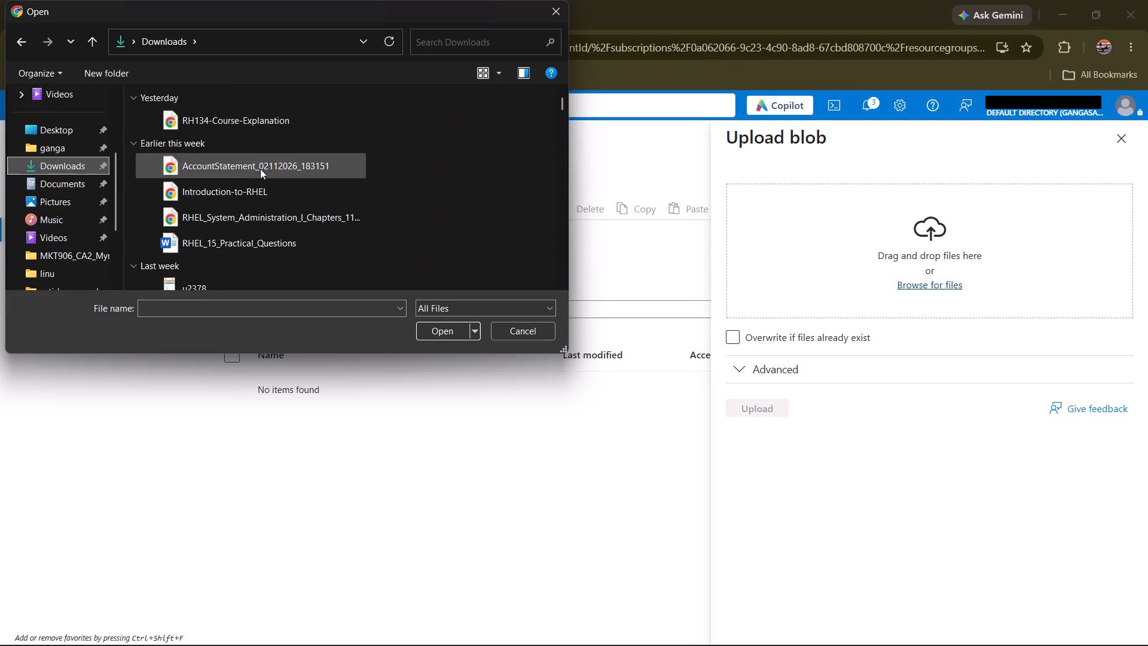
pyautogui.click(242, 128)
pyautogui.click(446, 337)
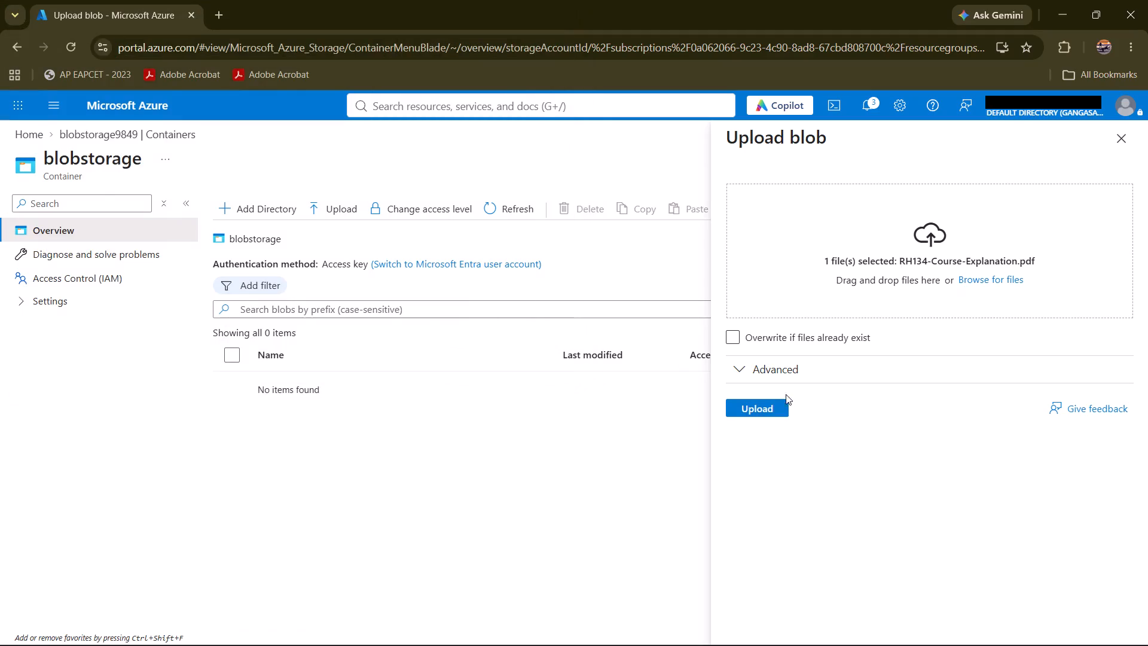
# Enable overwriting of existing files, keep the advanced settings at their defaults, and upload the PDF to the container.
pyautogui.click(758, 382)
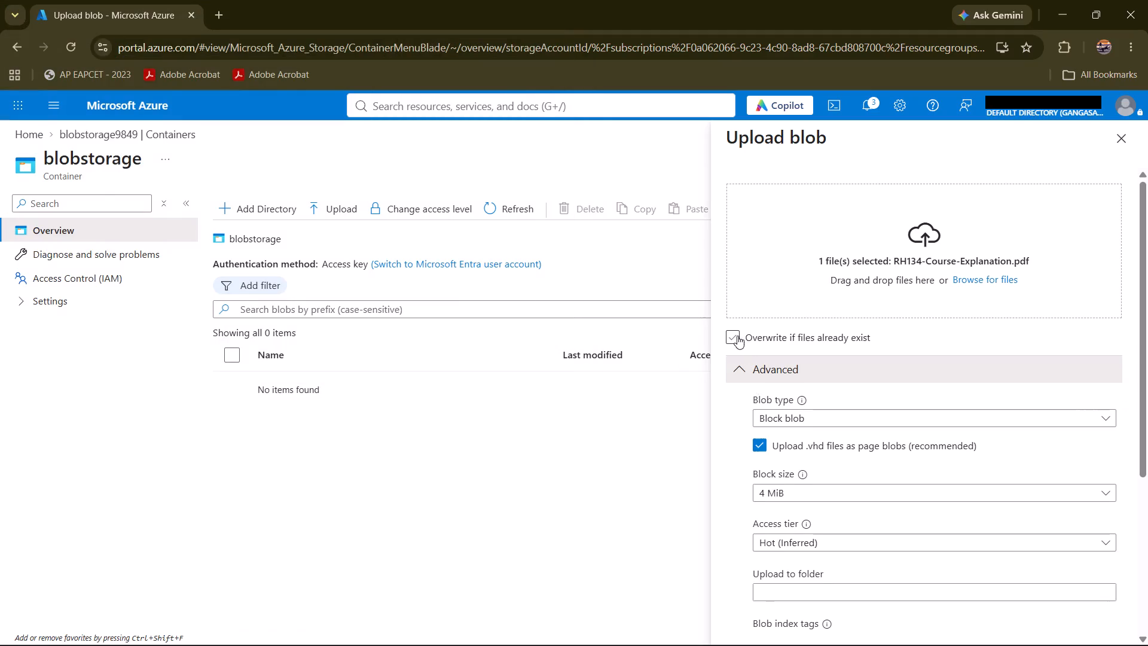
pyautogui.click(737, 336)
pyautogui.scroll(-2, 793, 418)
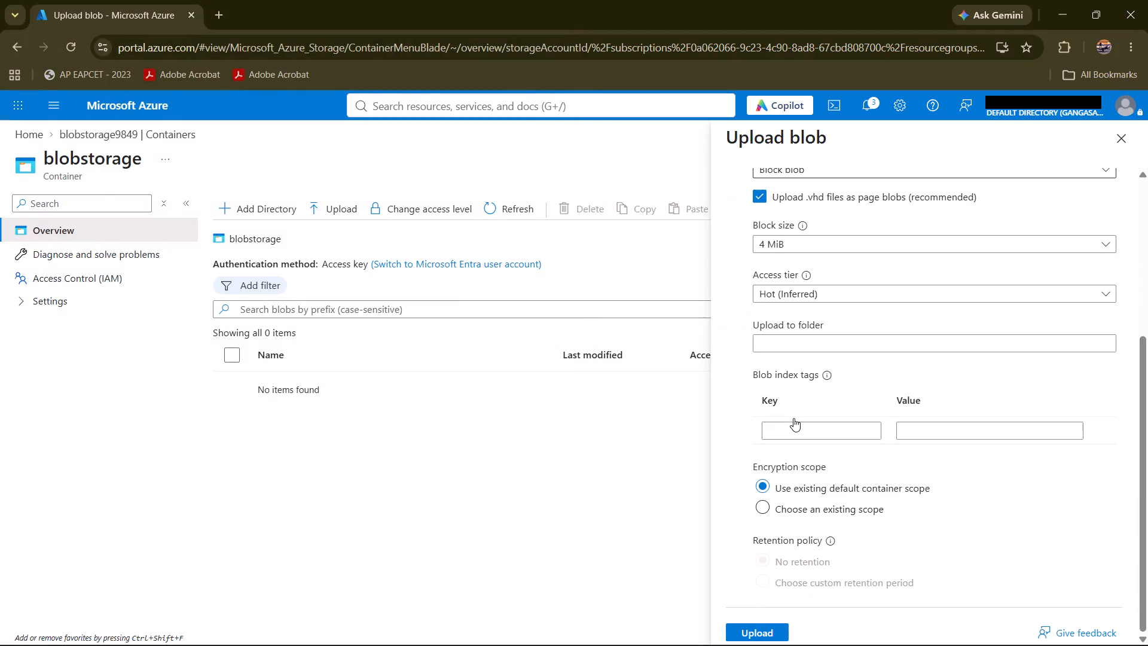
pyautogui.scroll(2, 793, 418)
pyautogui.click(749, 368)
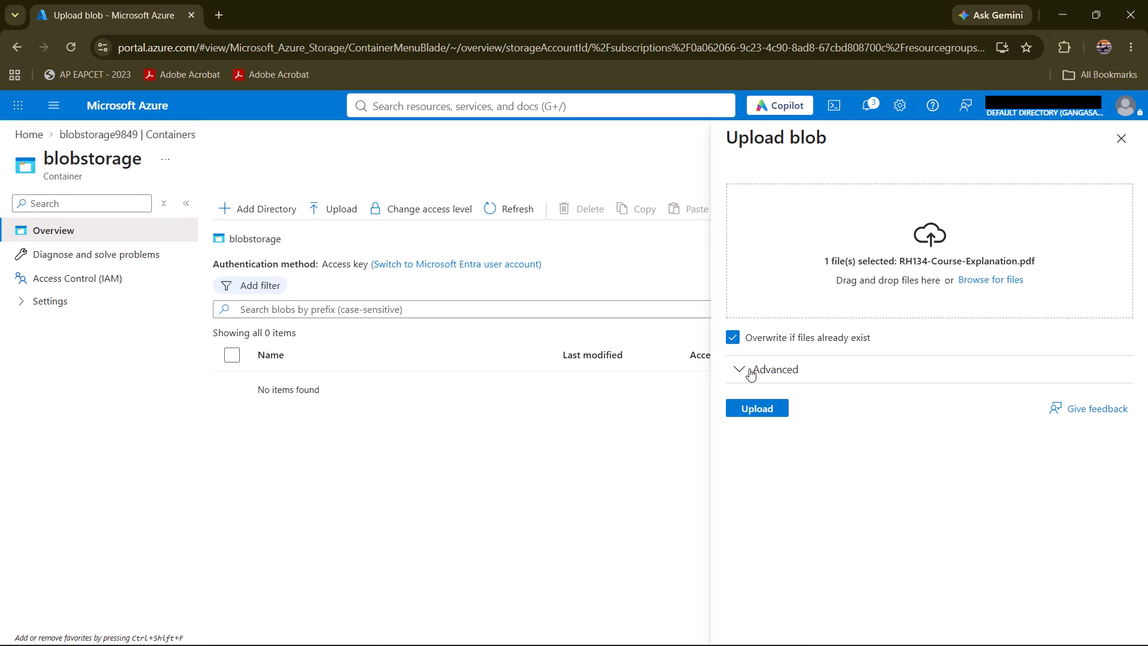
pyautogui.click(761, 406)
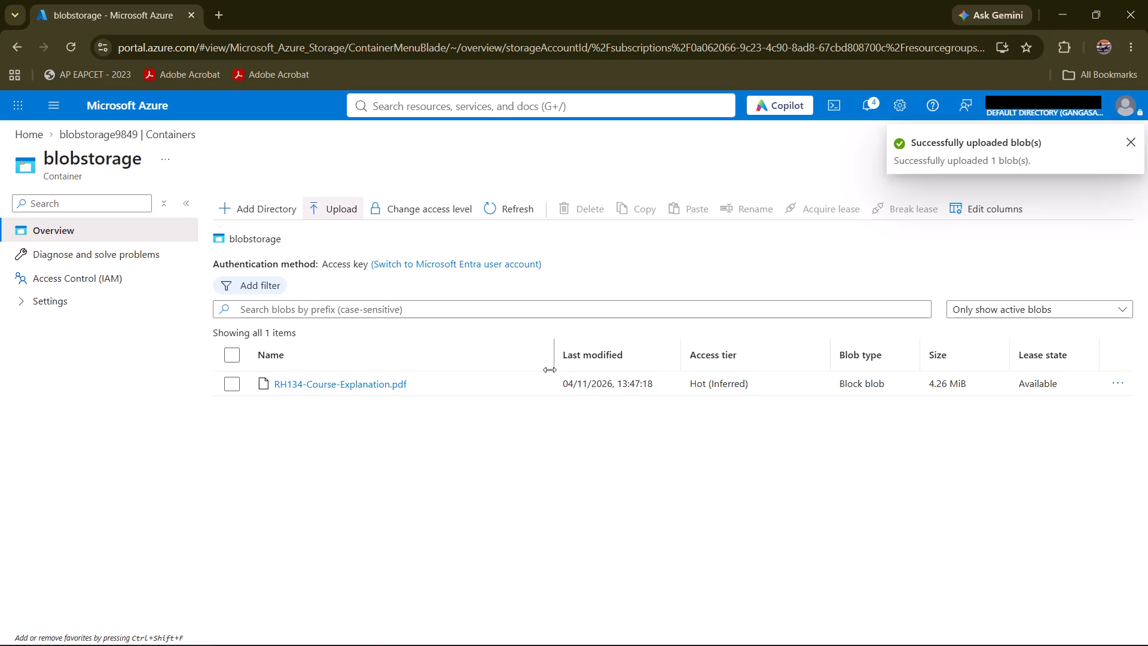
# Copy the URL of the RH134-Course-Explanation.pdf blob, try to open it in a new browser tab, and close that tab.
pyautogui.click(367, 380)
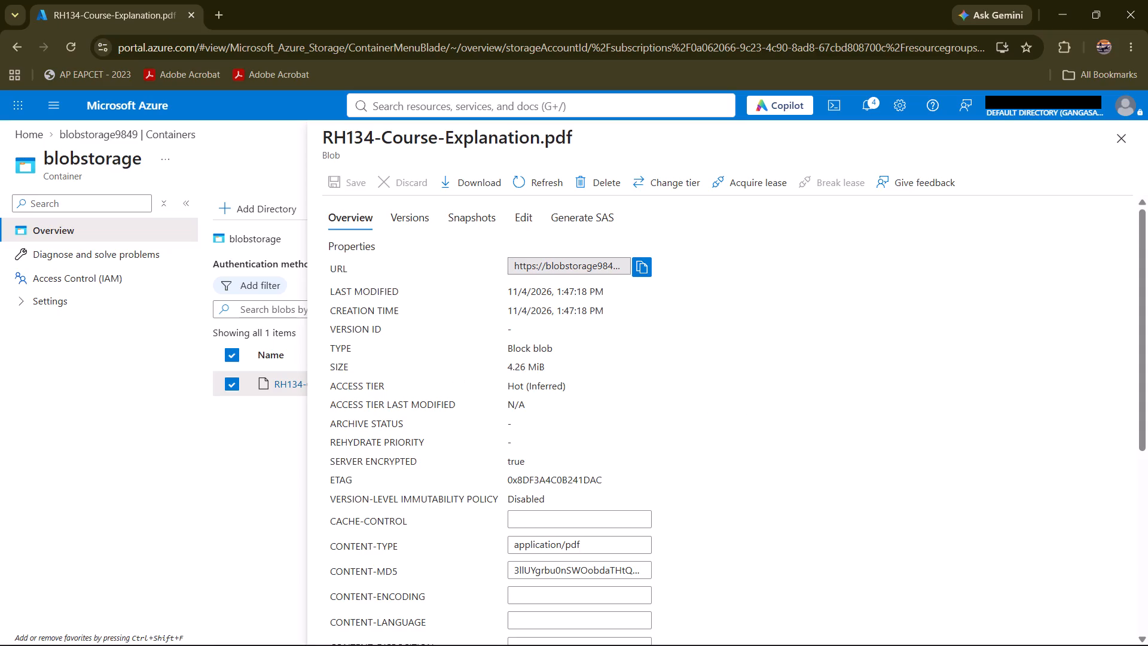
pyautogui.click(640, 266)
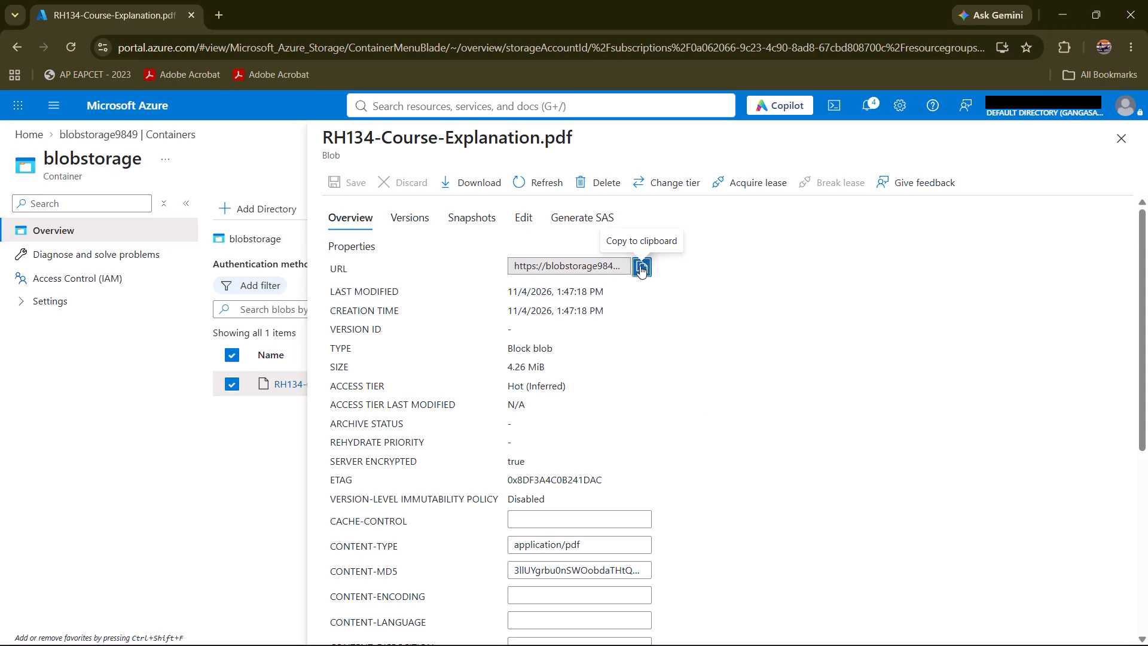
pyautogui.click(217, 8)
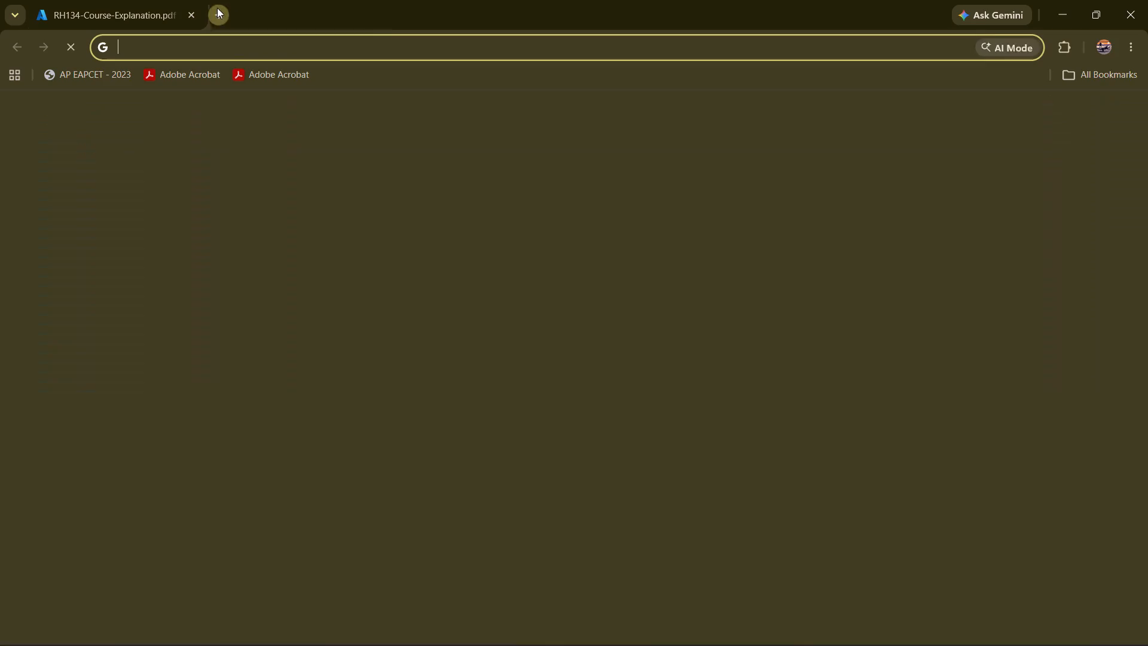
pyautogui.hotkey('ctrl', 'v')
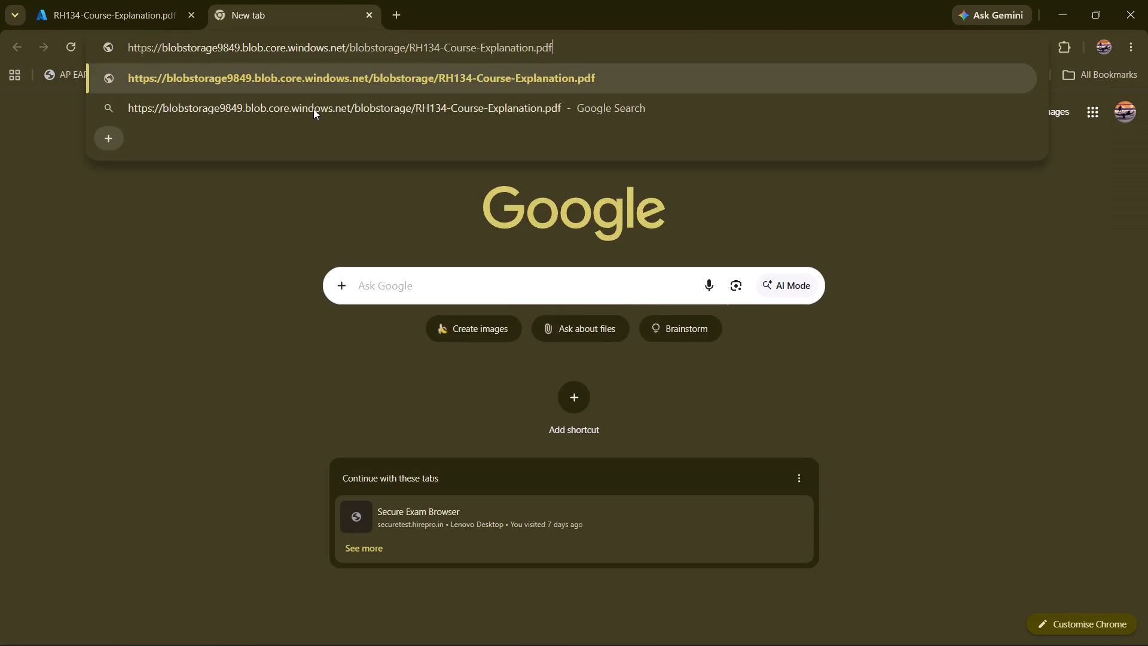
pyautogui.press('Return')
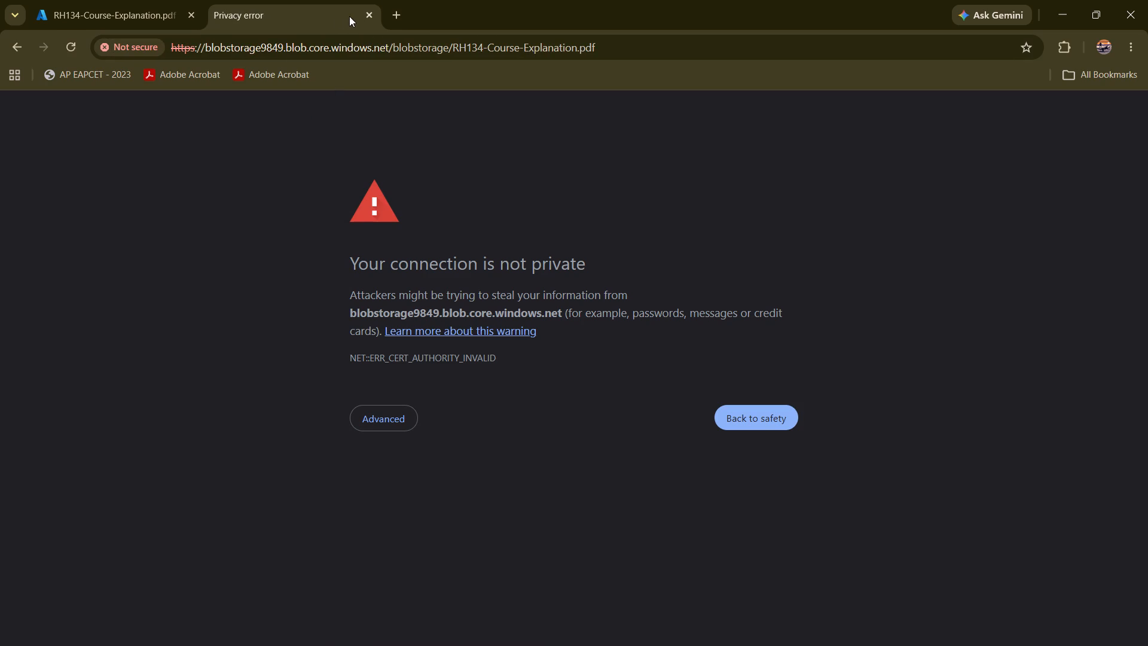
pyautogui.click(373, 16)
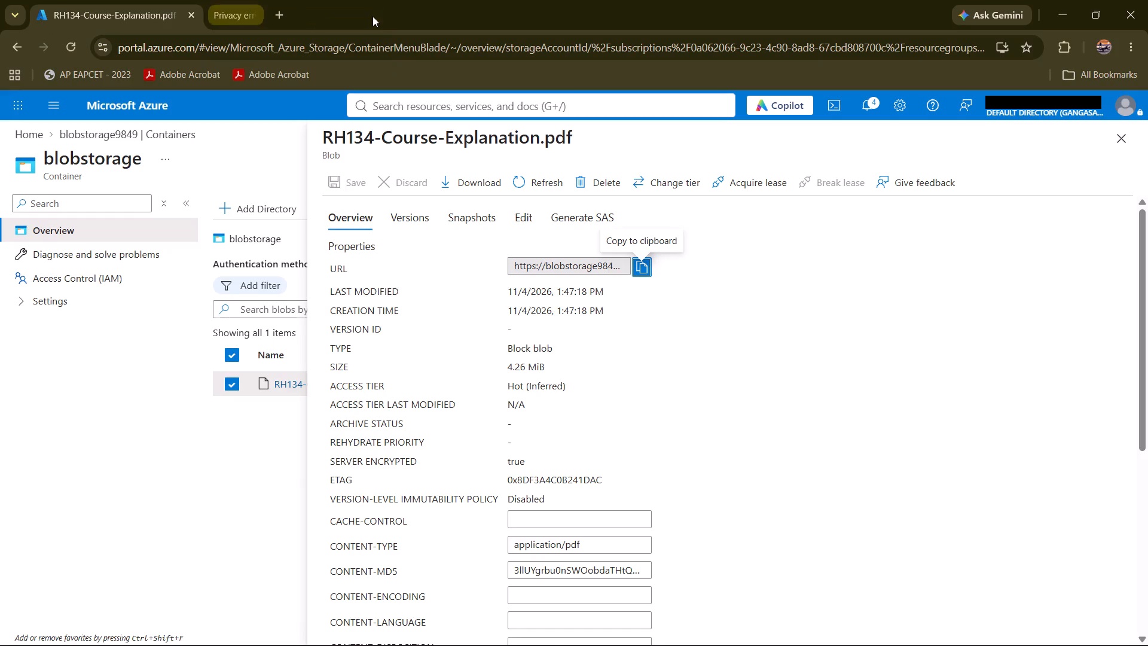
# Capture a screenshot of the blob's overview page, covering the portal area across the full window width.
pyautogui.scroll(-4, 496, 441)
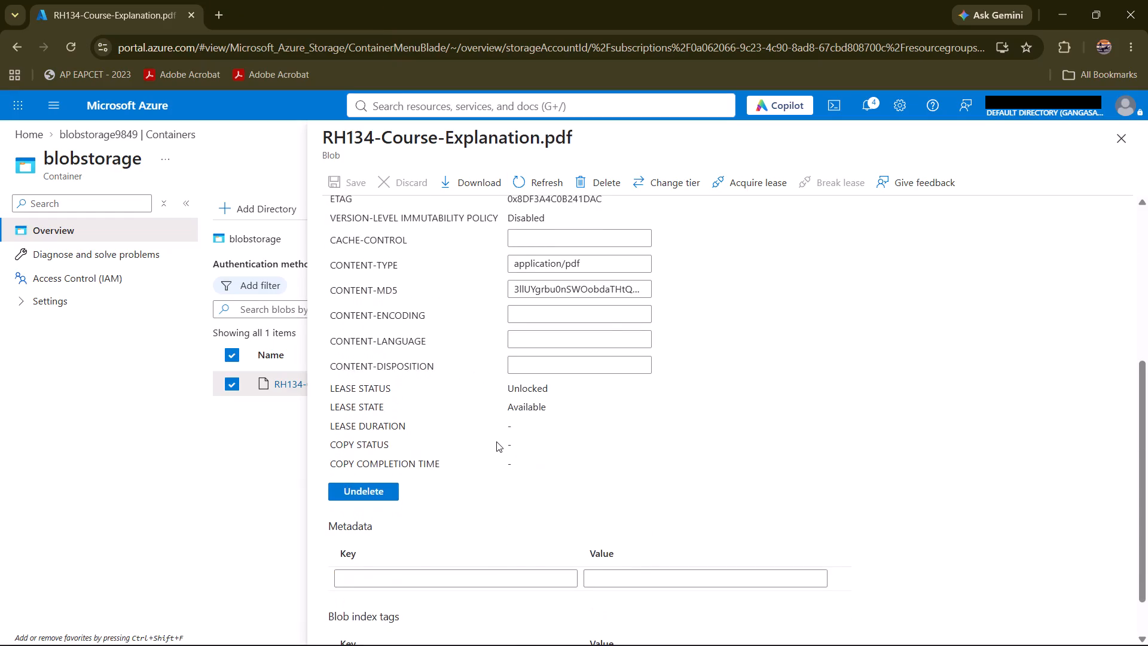
pyautogui.scroll(7, 496, 441)
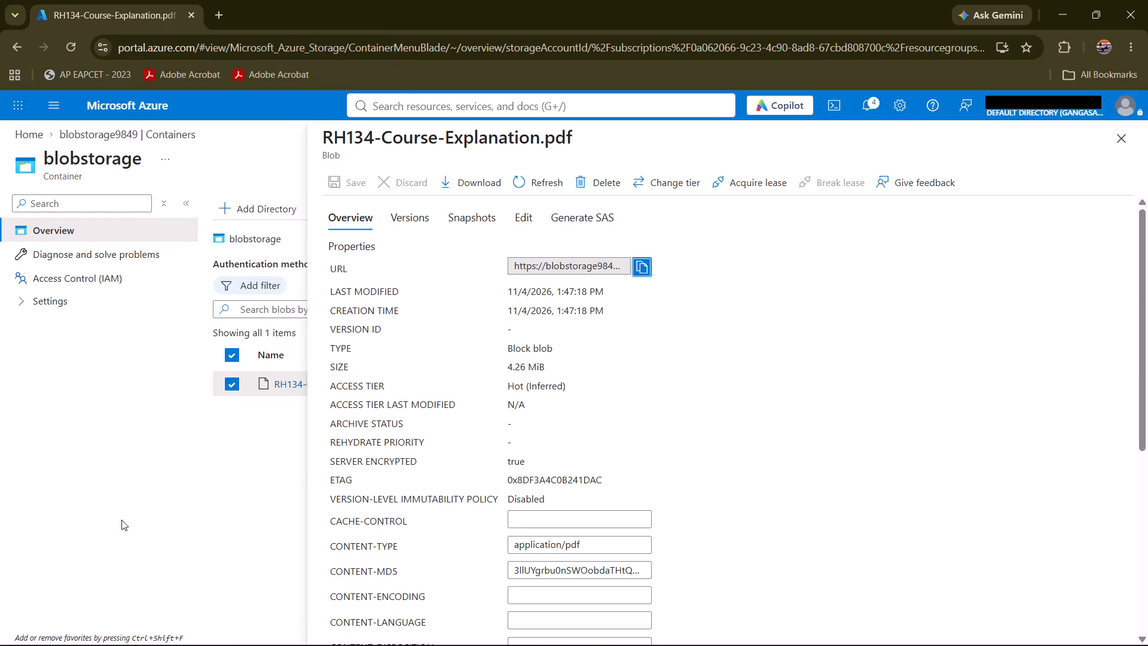
pyautogui.press('Print')
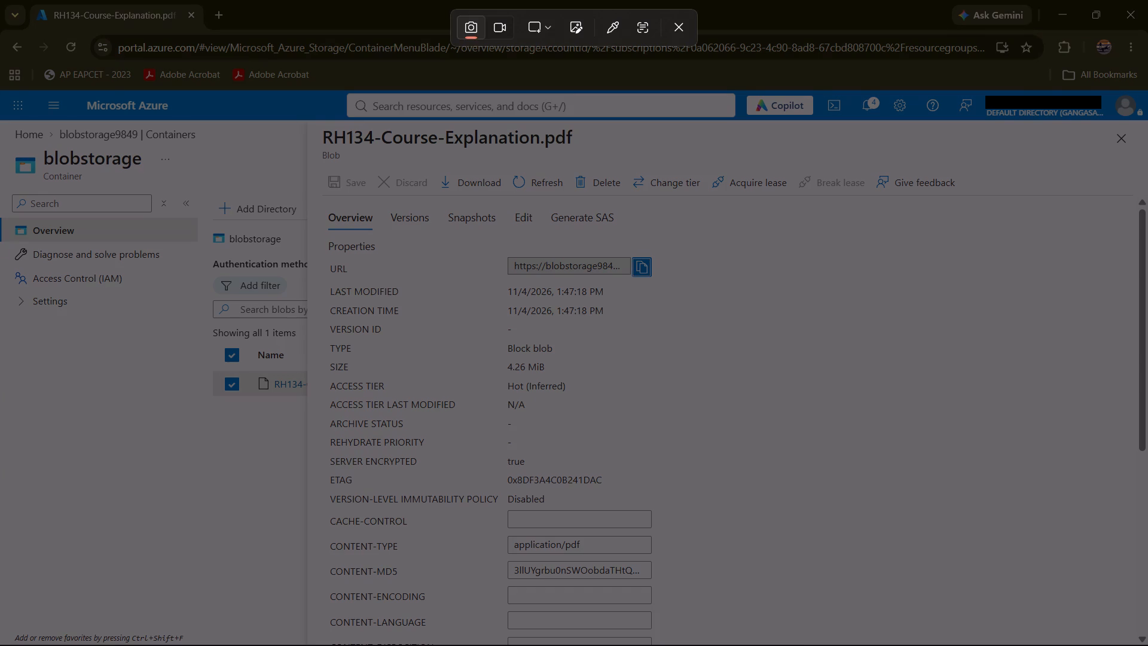
pyautogui.moveTo(0, 81); pyautogui.dragTo(1102, 645)
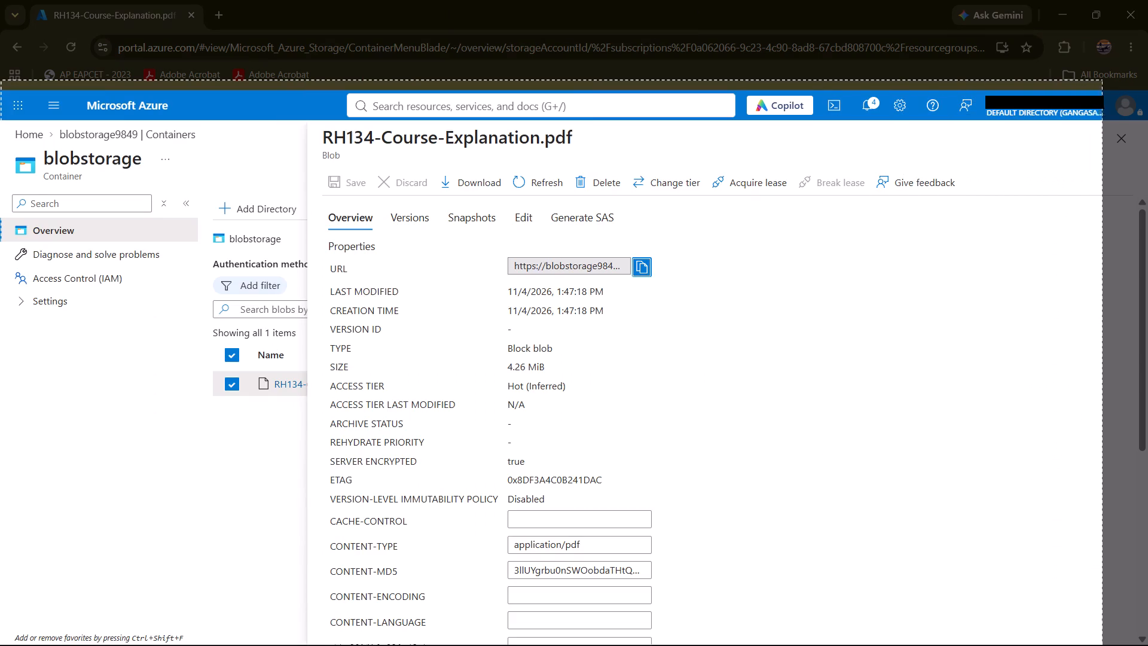
pyautogui.moveTo(1102, 645); pyautogui.dragTo(1147, 644)
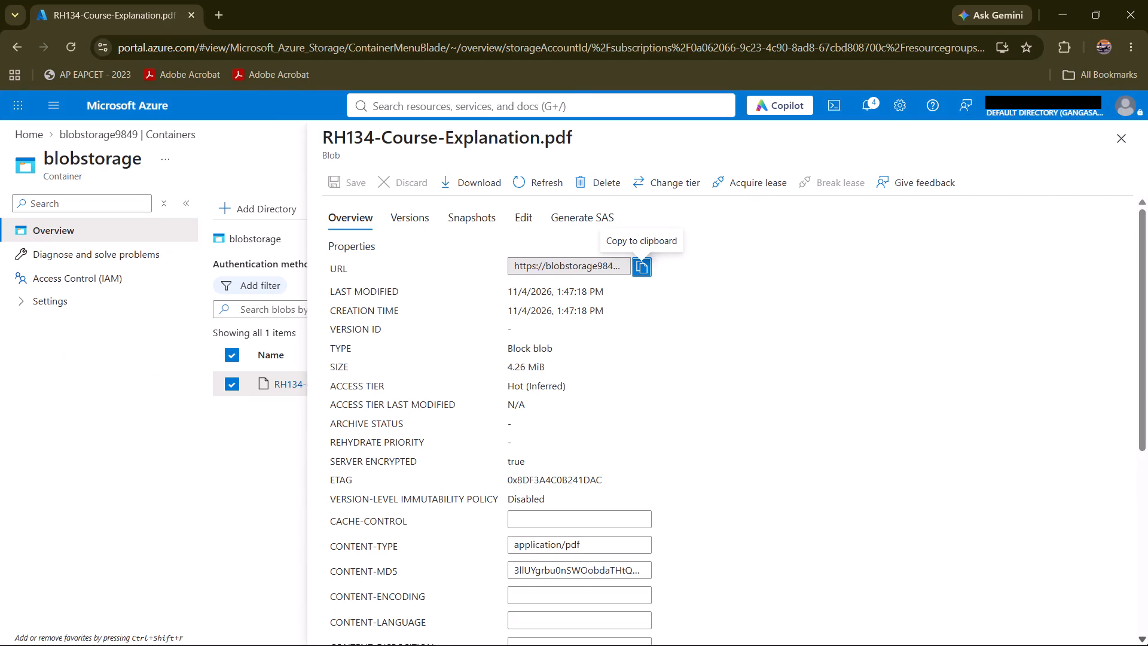
# Attach the captured screenshot of the blob's overview page to a Google question in a new browser tab.
pyautogui.click(215, 11)
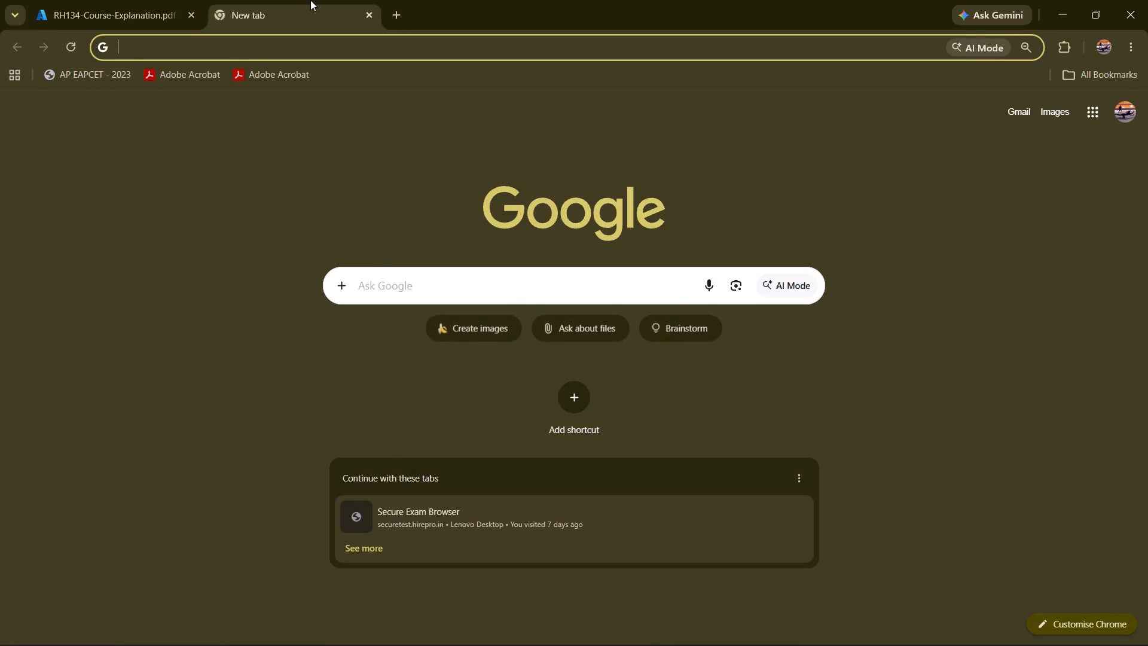
pyautogui.click(164, 11)
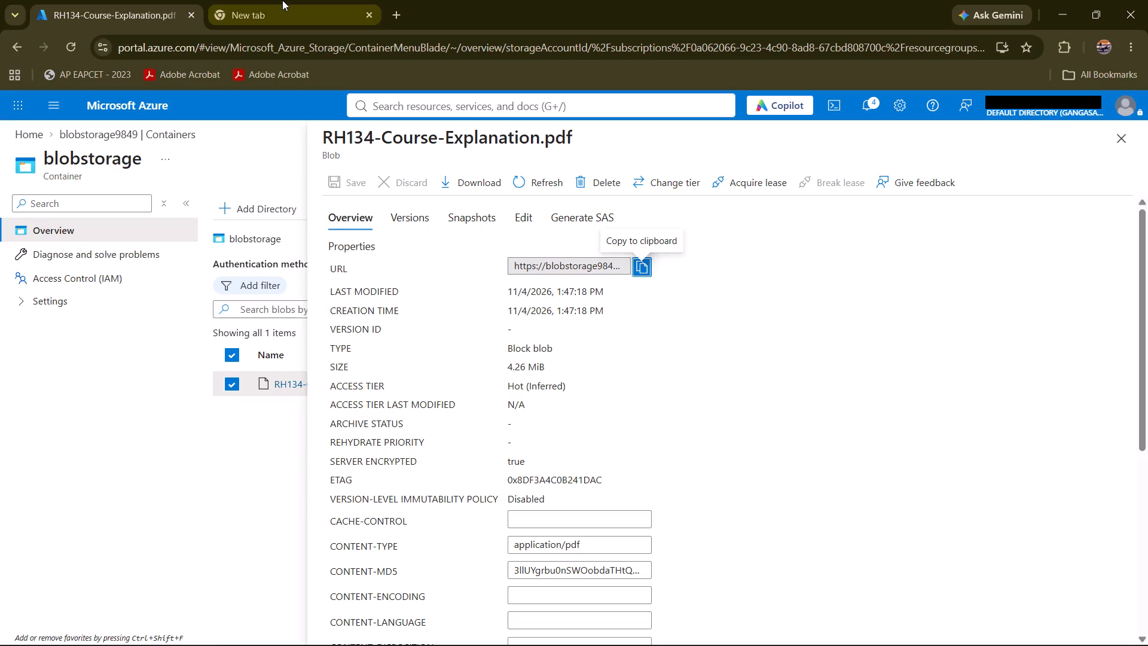
pyautogui.click(285, 0)
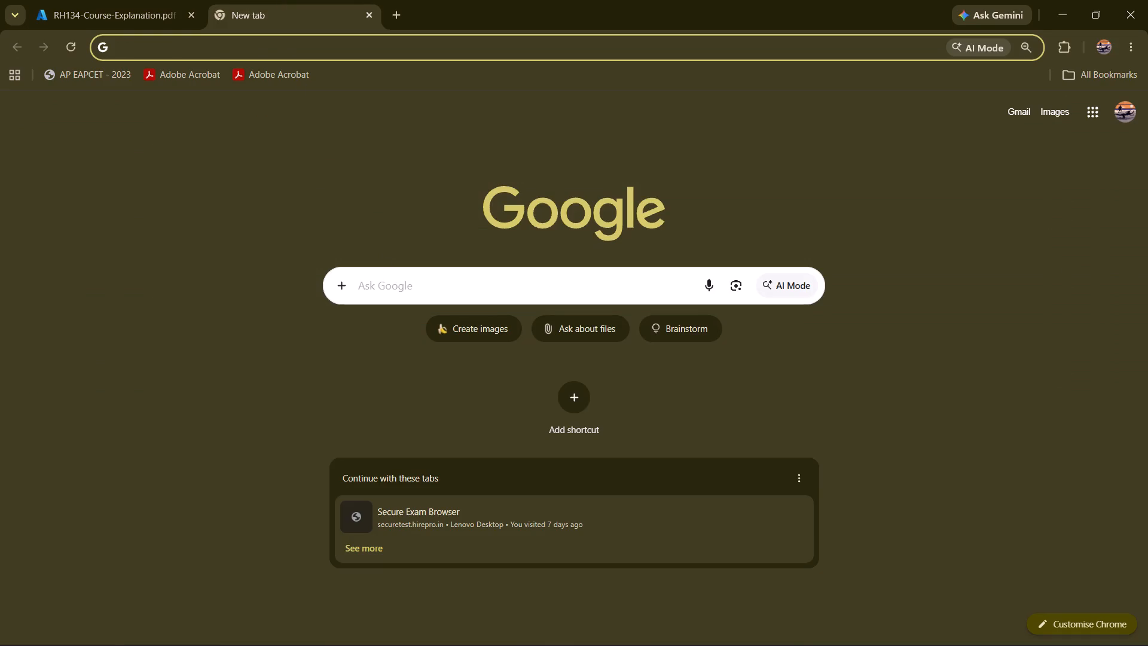
pyautogui.click(383, 287)
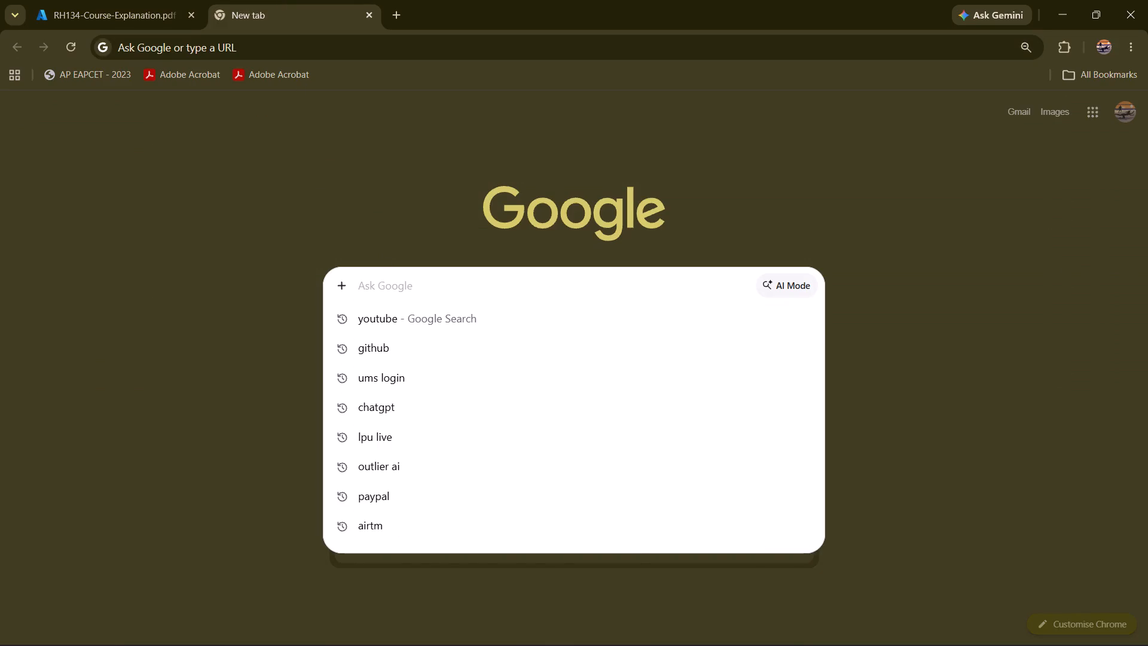
pyautogui.hotkey('ctrl', 'v')
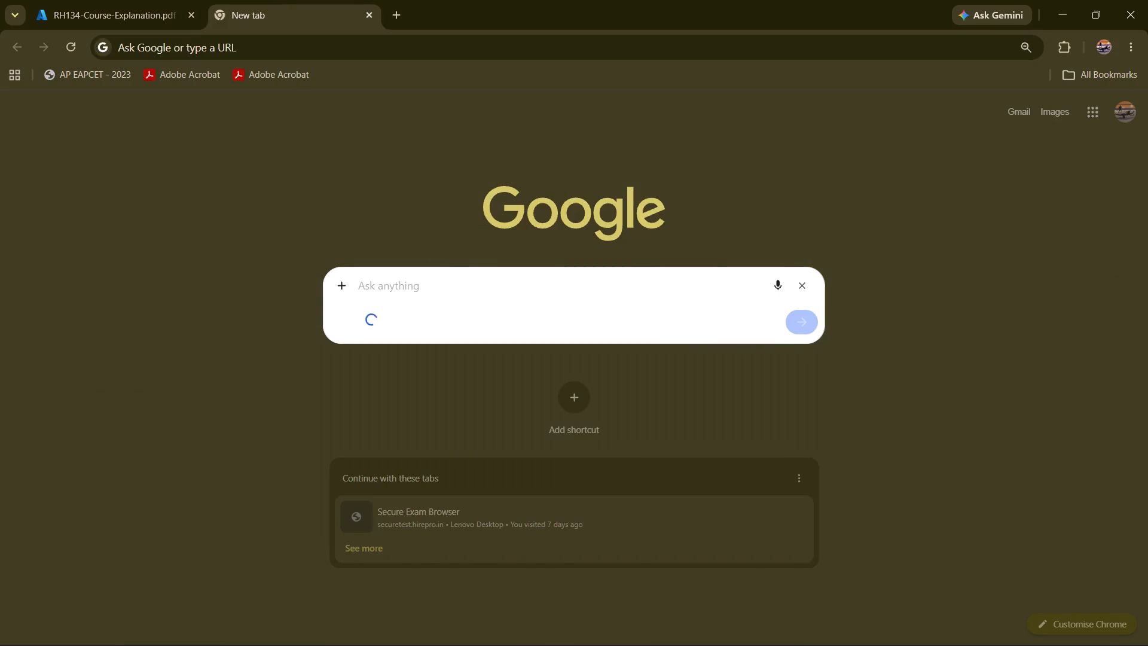
# Ask Google how to access, step by step in the Chrome browser, a file uploaded to an Azure blob container and kept private.
pyautogui.press('i')
pyautogui.press('BackSpace')
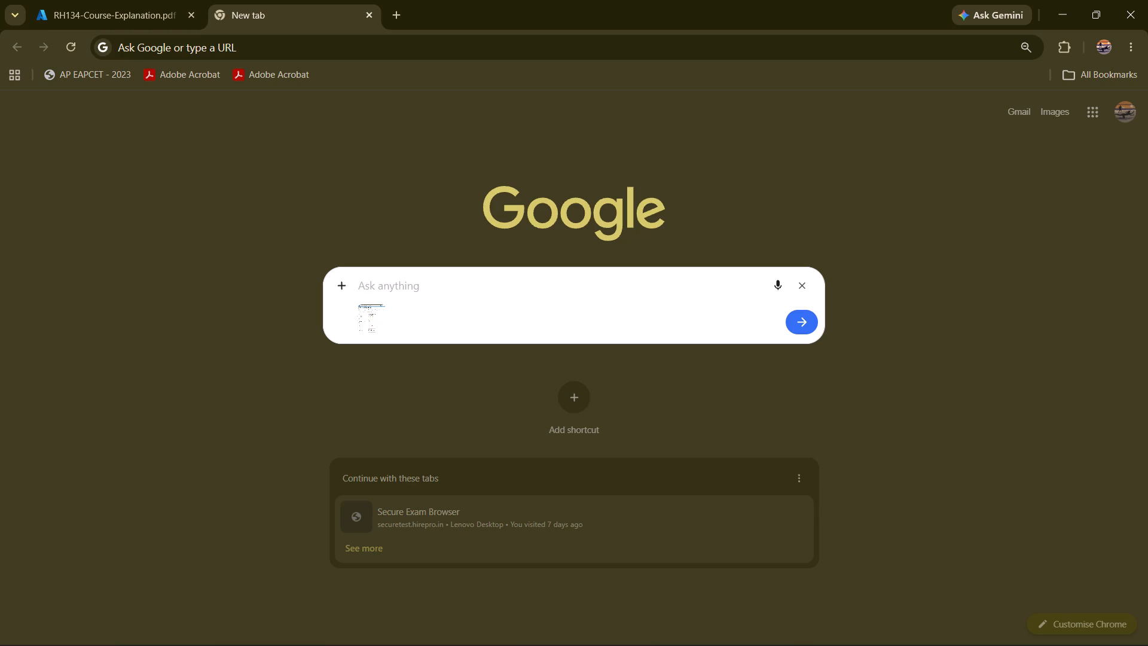
pyautogui.write('i have r')
pyautogui.press('BackSpace')
pyautogui.write('create')
pyautogui.press('space')
pyautogui.write('blo')
pyautogui.press('b')
pyautogui.press('space')
pyautogui.write('container in ax')
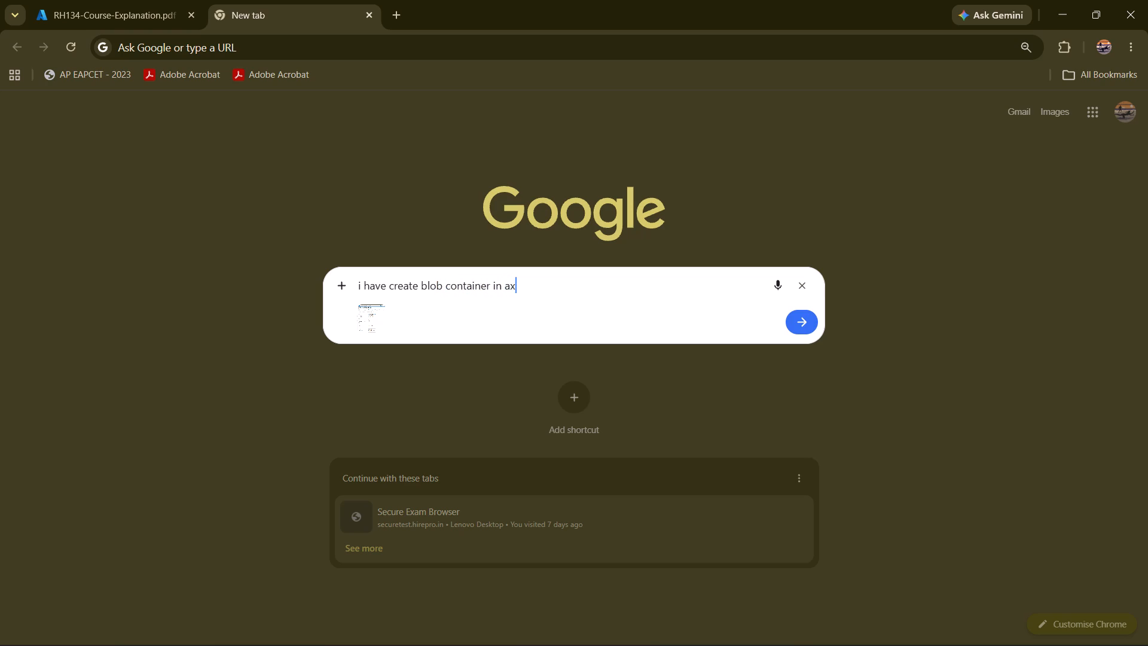
pyautogui.press('BackSpace')
pyautogui.write('zure and upload')
pyautogui.press('space')
pyautogui.write('file')
pyautogui.press('space')
pyautogui.write('y keep it')
pyautogui.press('space')
pyautogui.write('private')
pyautogui.press('space')
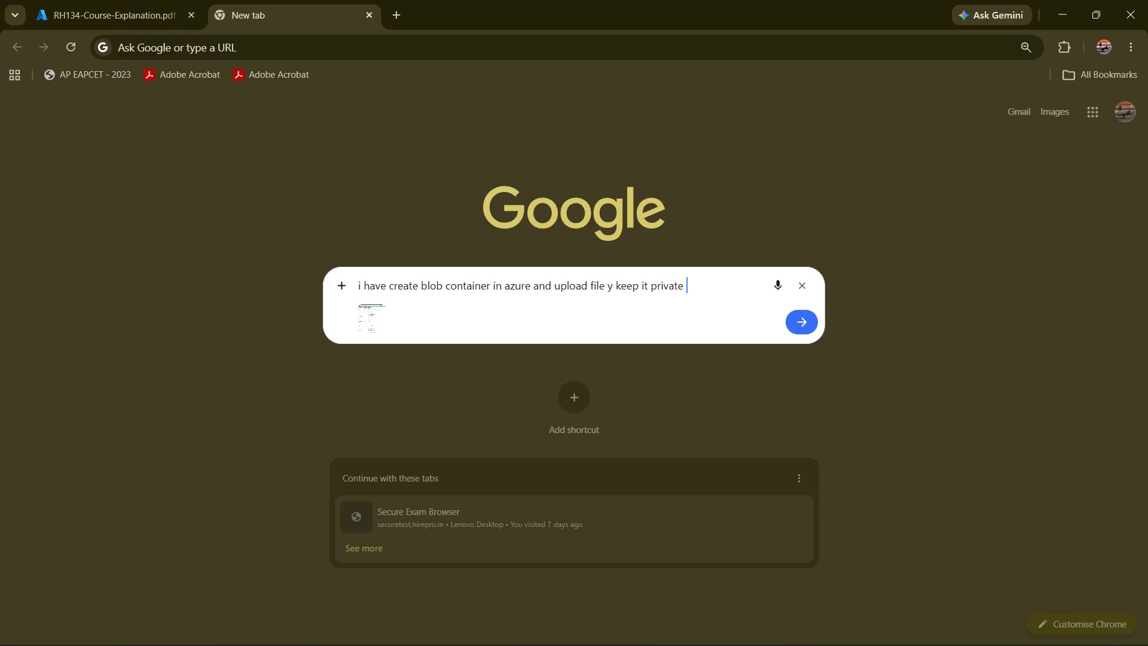
pyautogui.write('now')
pyautogui.press('space')
pyautogui.write('how to access it')
pyautogui.press('space')
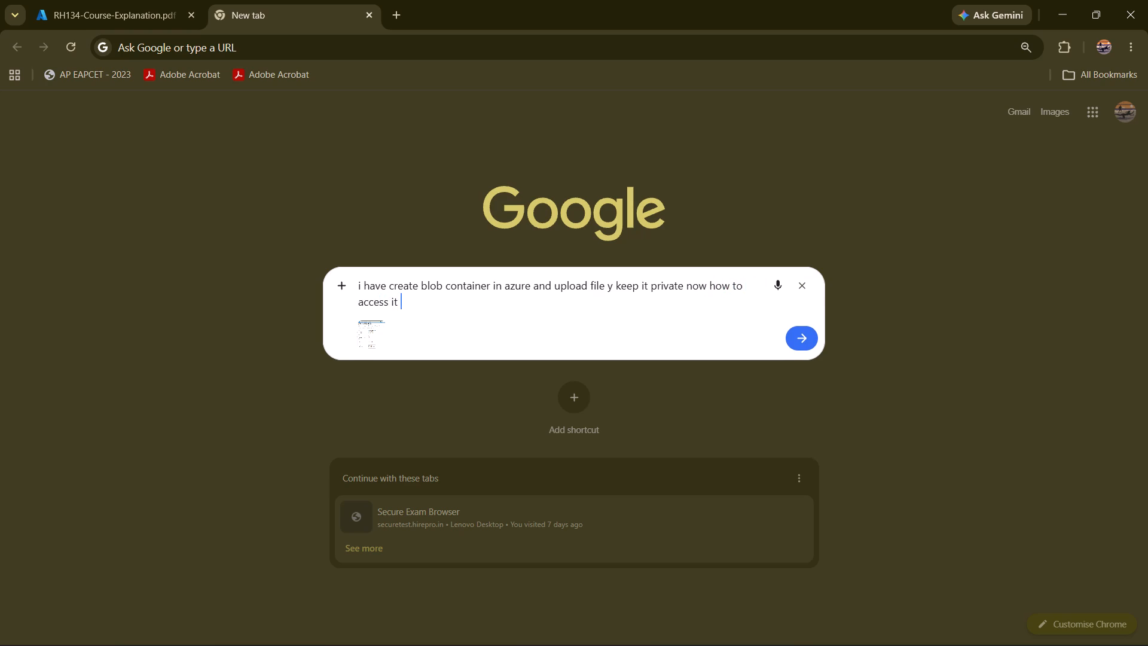
pyautogui.write('in')
pyautogui.press('space')
pyautogui.write('chrome bre')
pyautogui.press('BackSpace')
pyautogui.write('owser step by step')
pyautogui.press('Return')
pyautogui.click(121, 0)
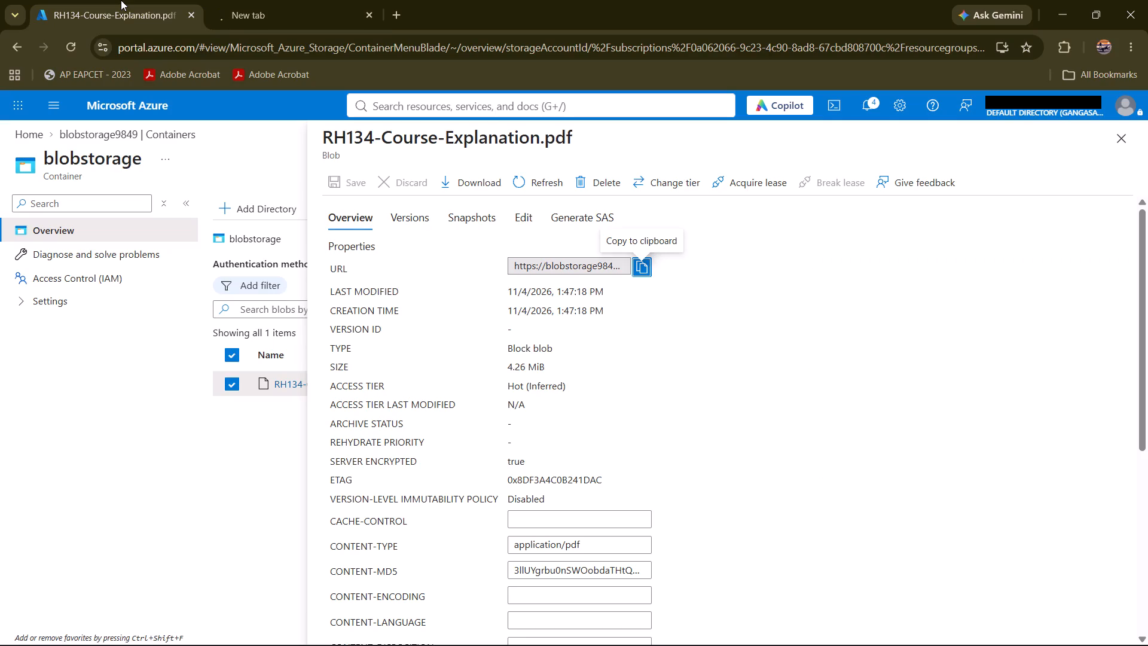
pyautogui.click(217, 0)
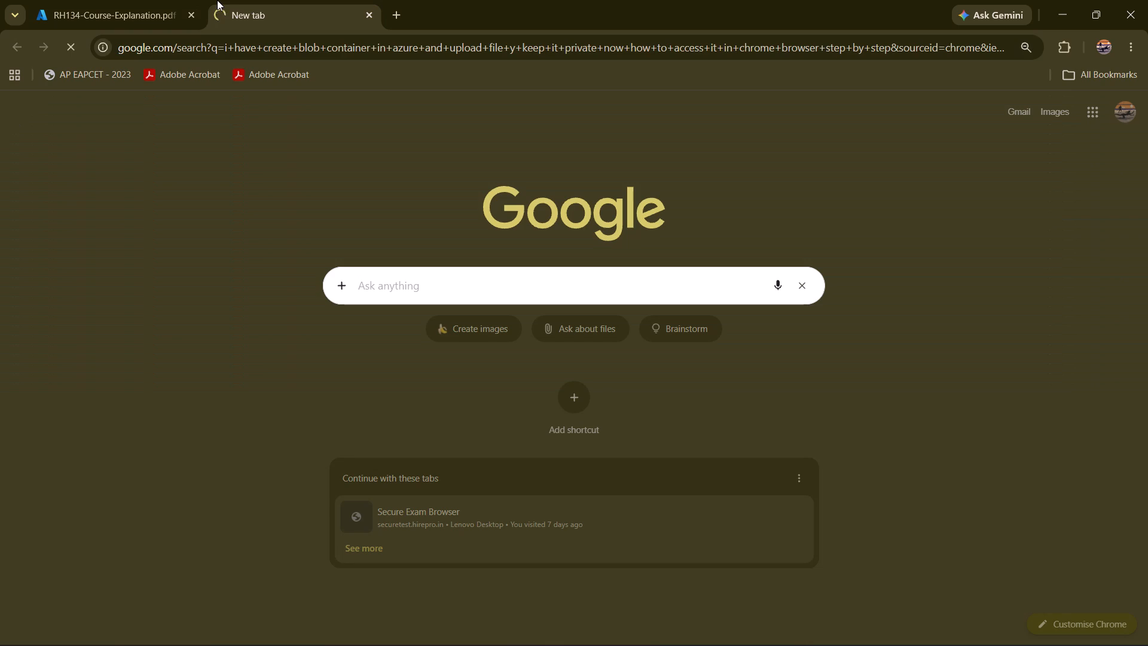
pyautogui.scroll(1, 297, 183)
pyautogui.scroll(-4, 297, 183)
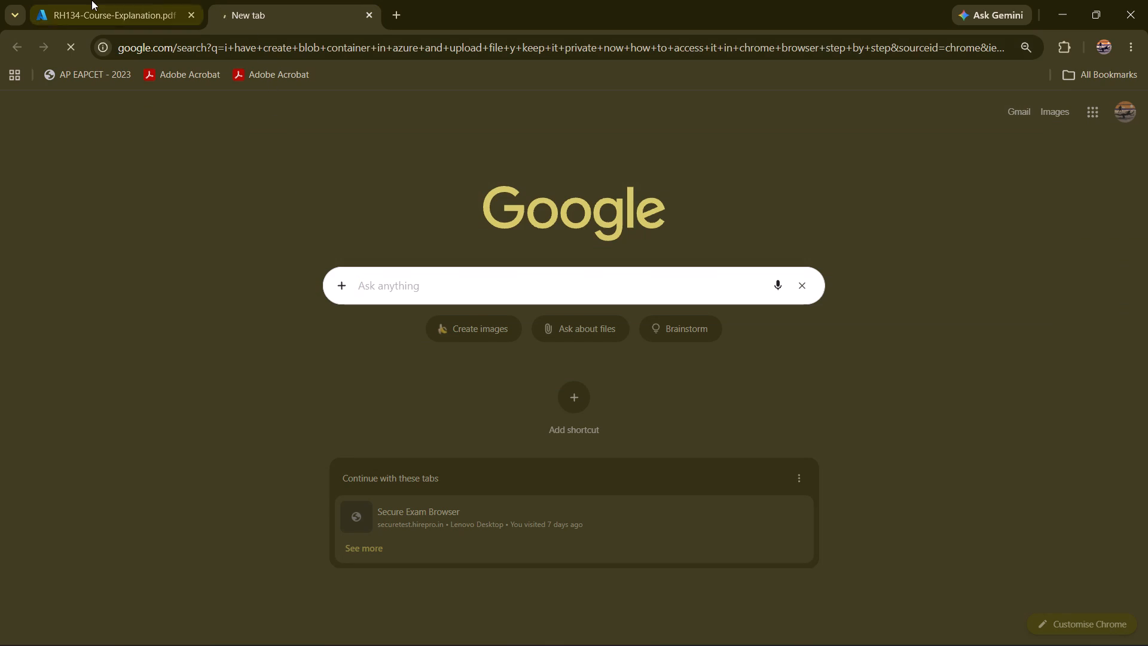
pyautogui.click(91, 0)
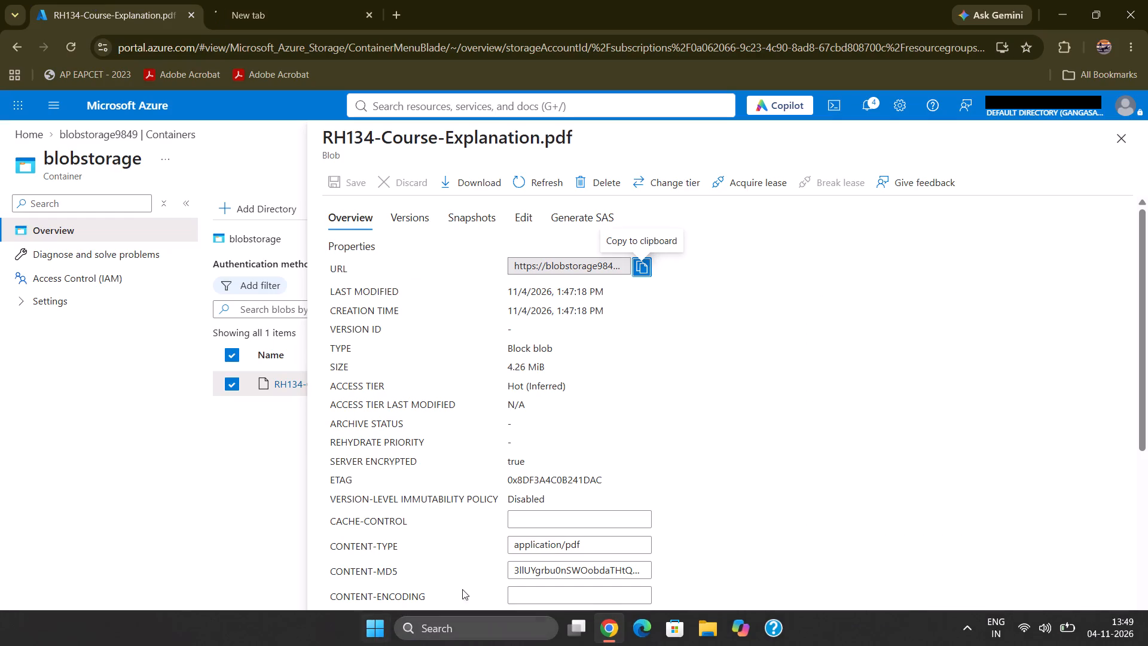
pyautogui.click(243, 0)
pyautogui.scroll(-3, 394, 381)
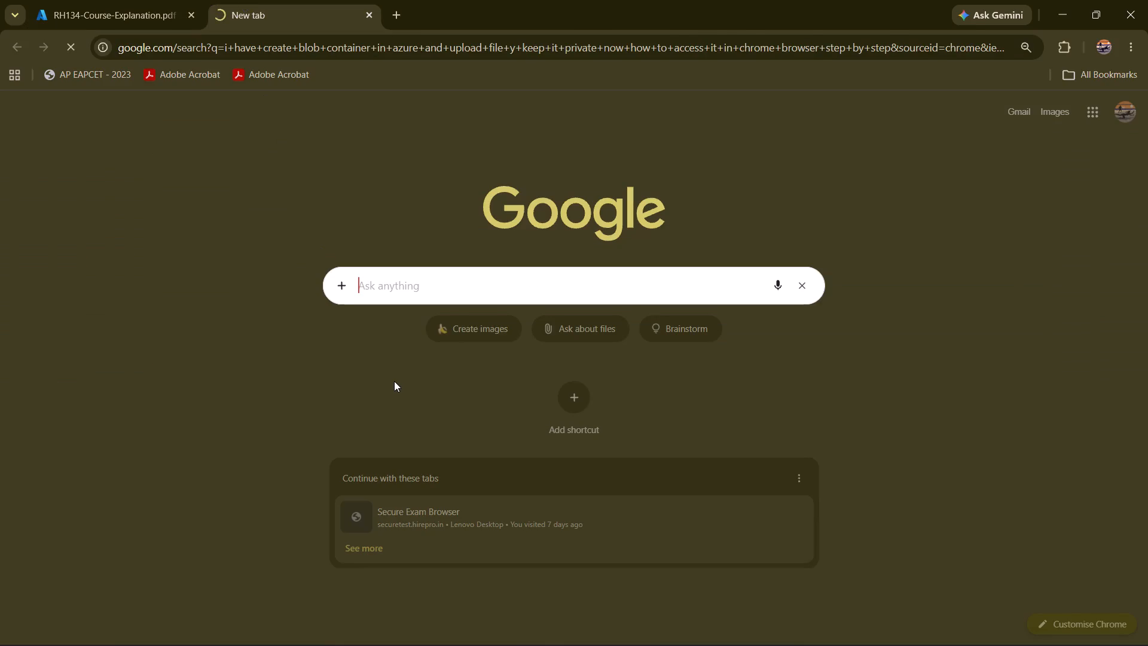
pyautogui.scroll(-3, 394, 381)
# Return to the Azure portal and open the blobstorage container's Access Control (IAM) page, followed by its Shared access tokens settings.
pyautogui.click(143, 0)
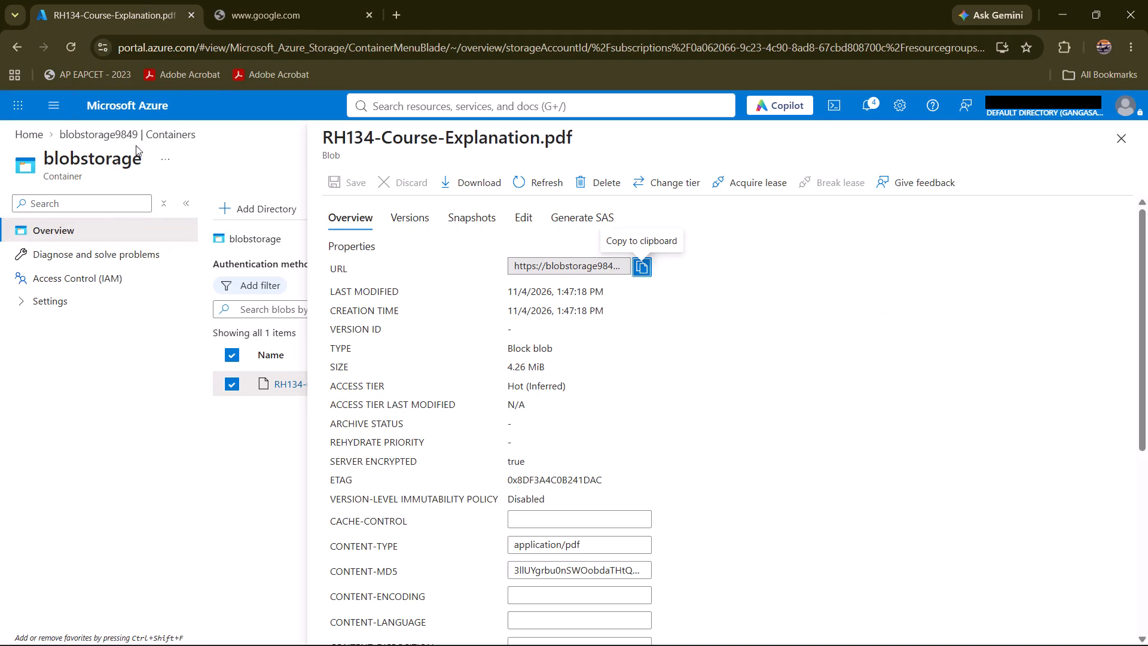
pyautogui.scroll(-3, 305, 334)
pyautogui.scroll(-5, 452, 484)
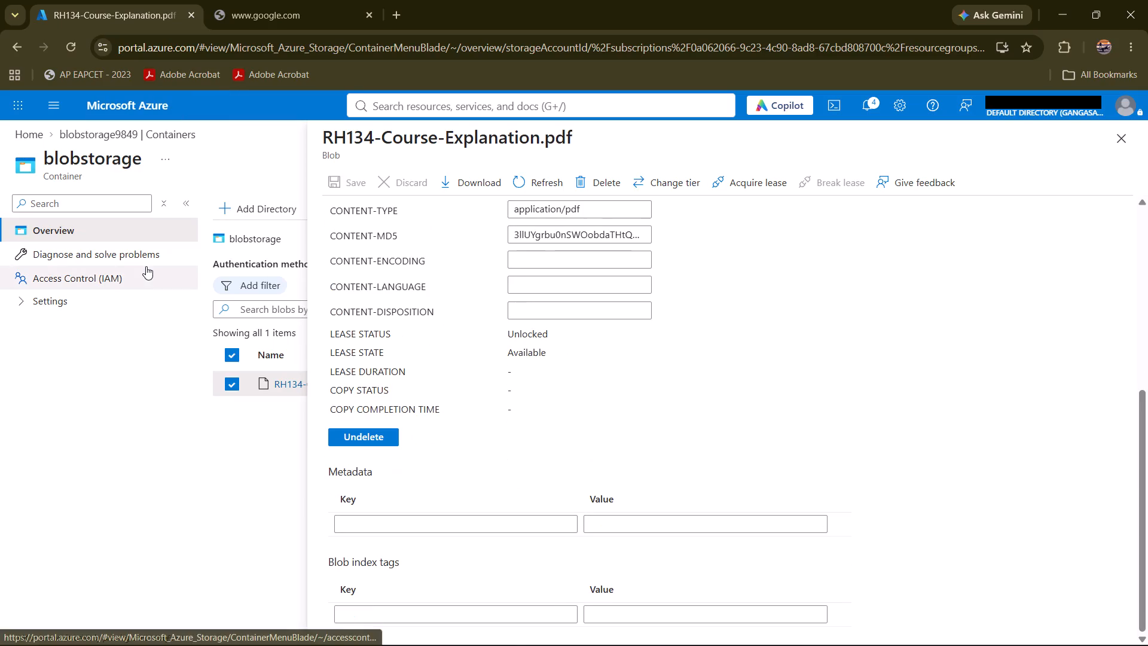
pyautogui.click(103, 272)
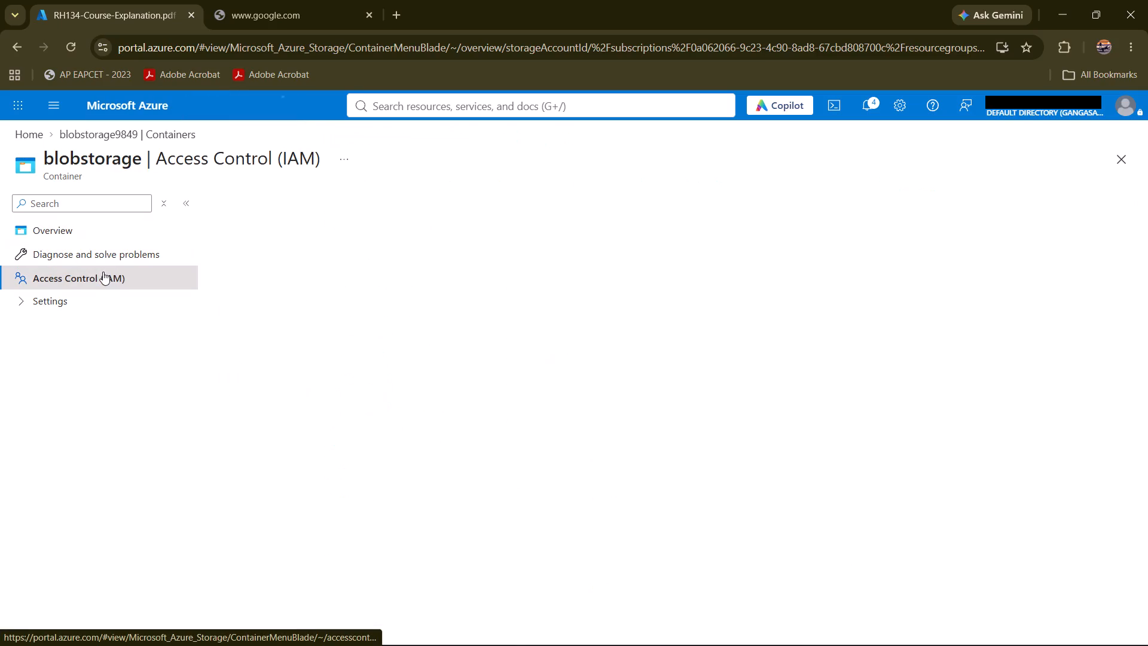
pyautogui.click(66, 301)
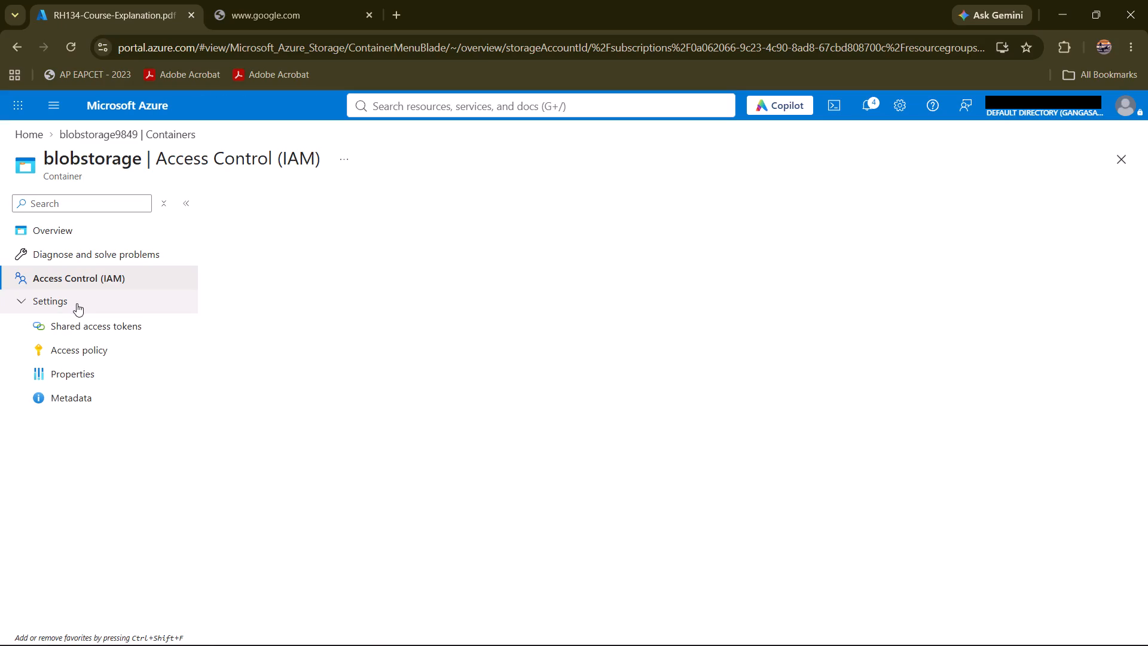
pyautogui.click(96, 328)
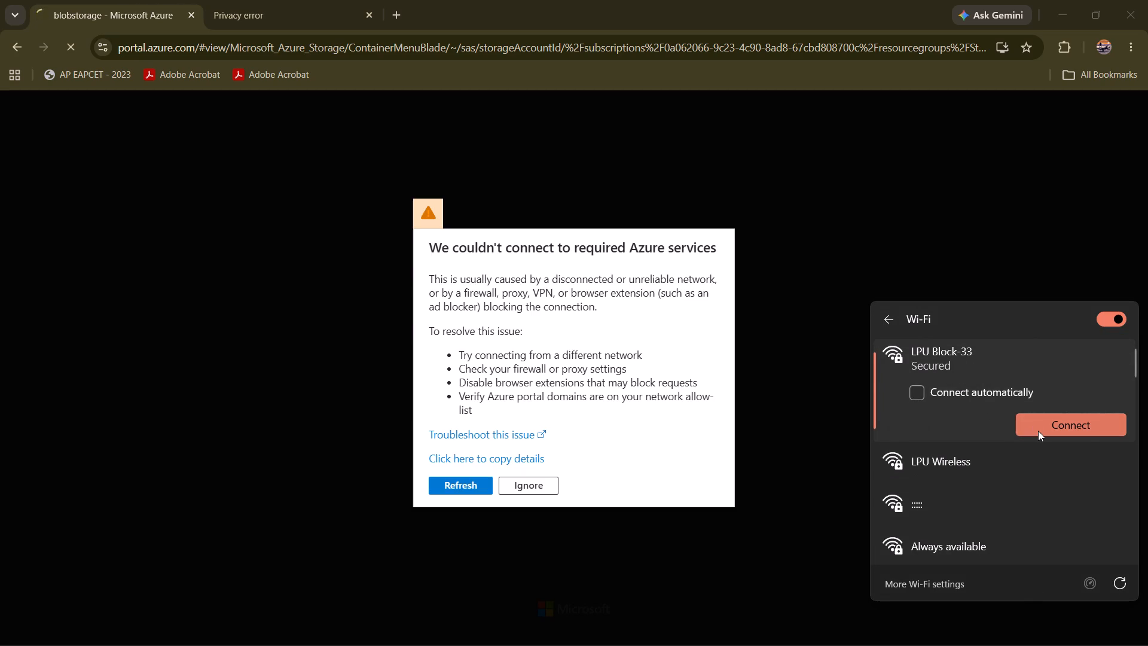
# Connect the computer to the LPU Block-33 Wi-Fi network and close the network list.
pyautogui.click(1038, 431)
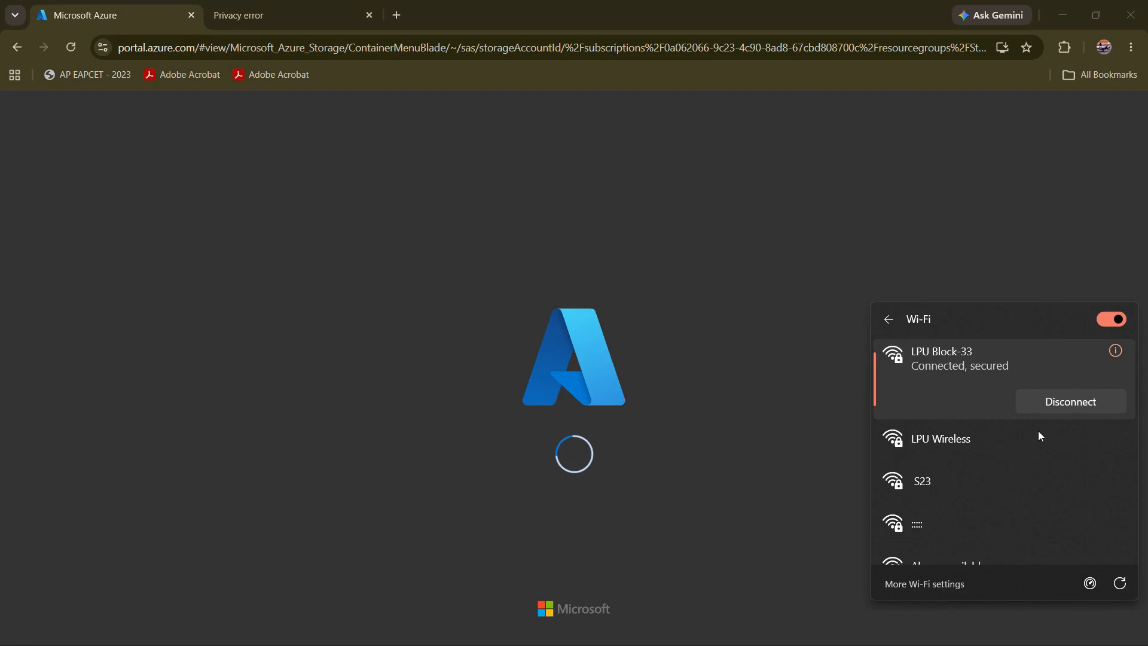
pyautogui.click(831, 306)
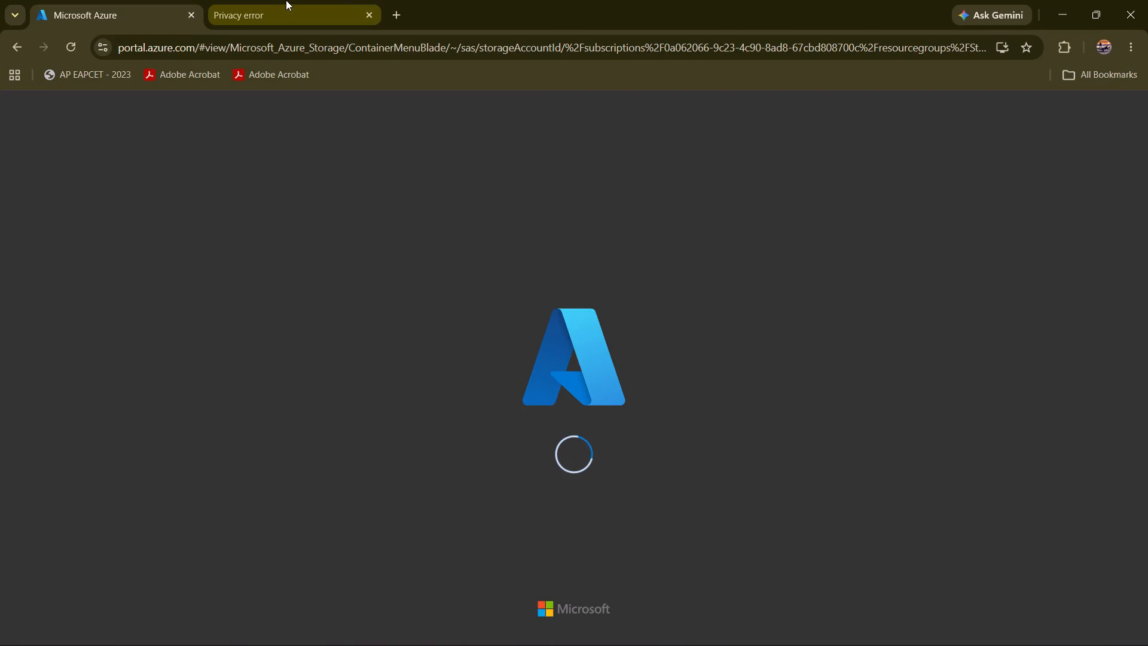
# Reload the Google search about accessing the private Azure blob file in Chrome, and return to the Azure portal page.
pyautogui.click(286, 0)
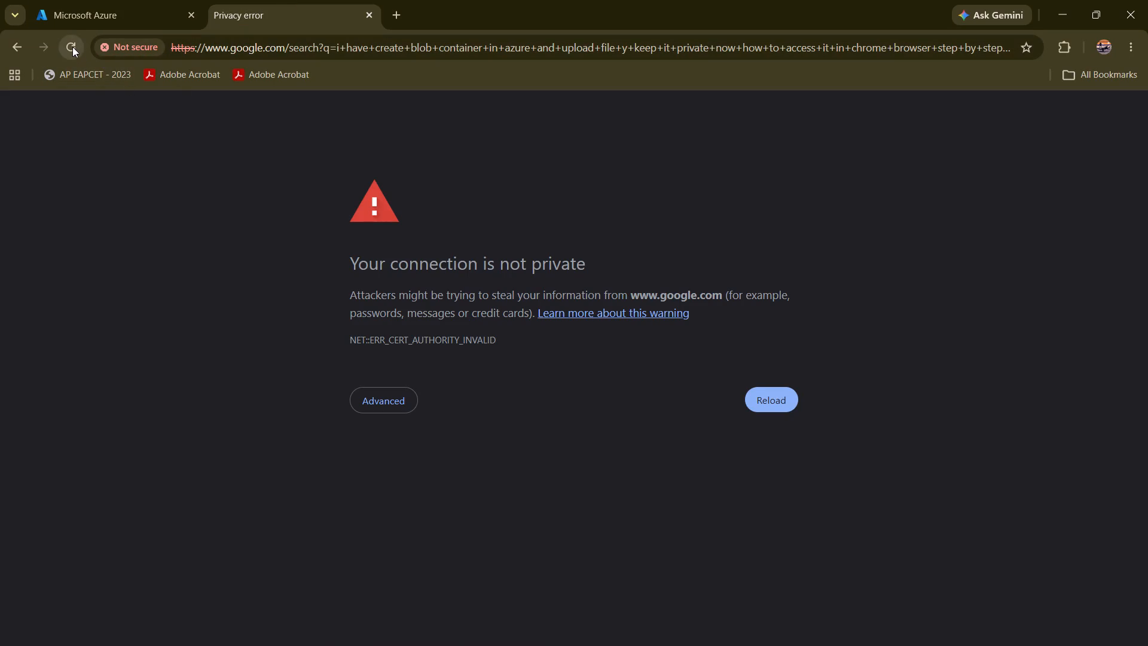
pyautogui.click(72, 47)
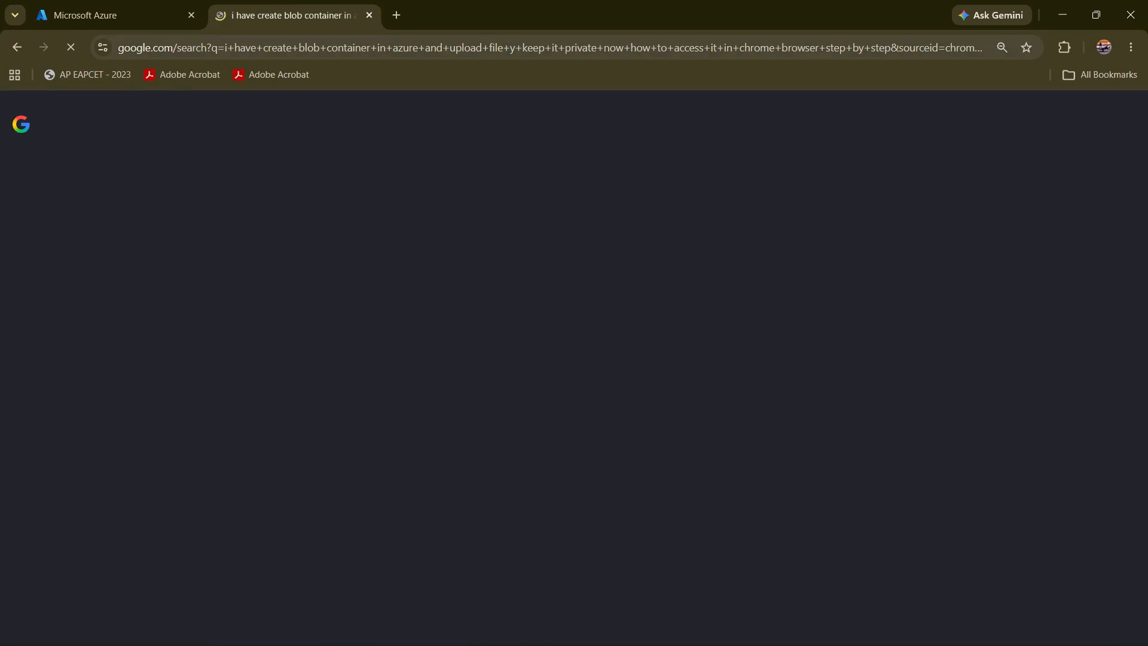
pyautogui.click(112, 0)
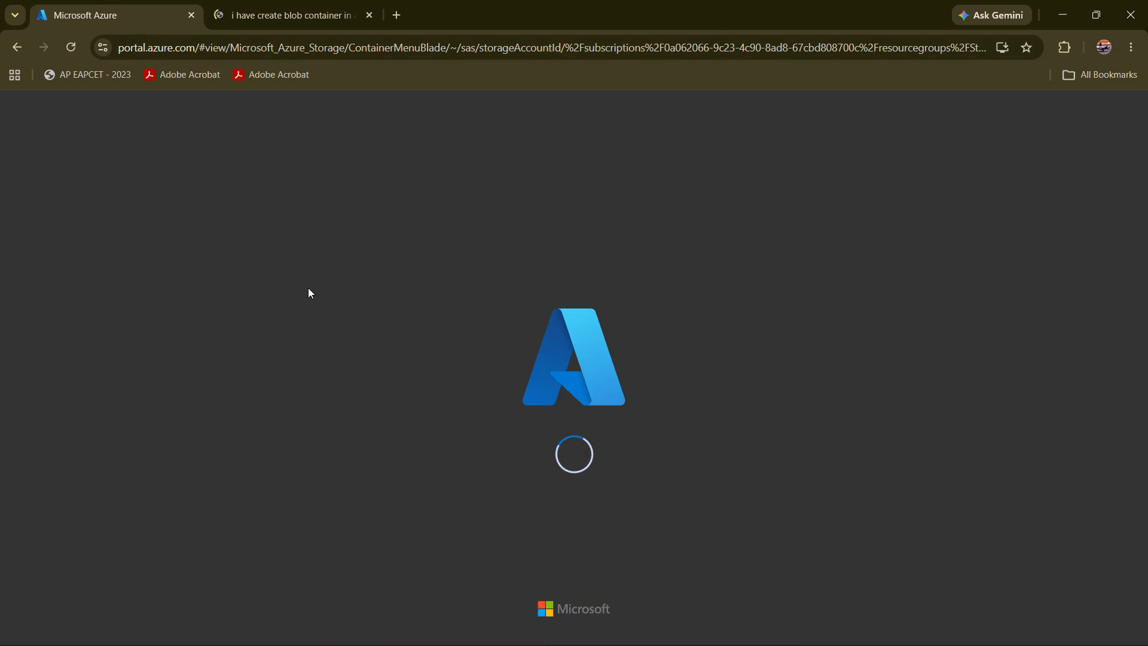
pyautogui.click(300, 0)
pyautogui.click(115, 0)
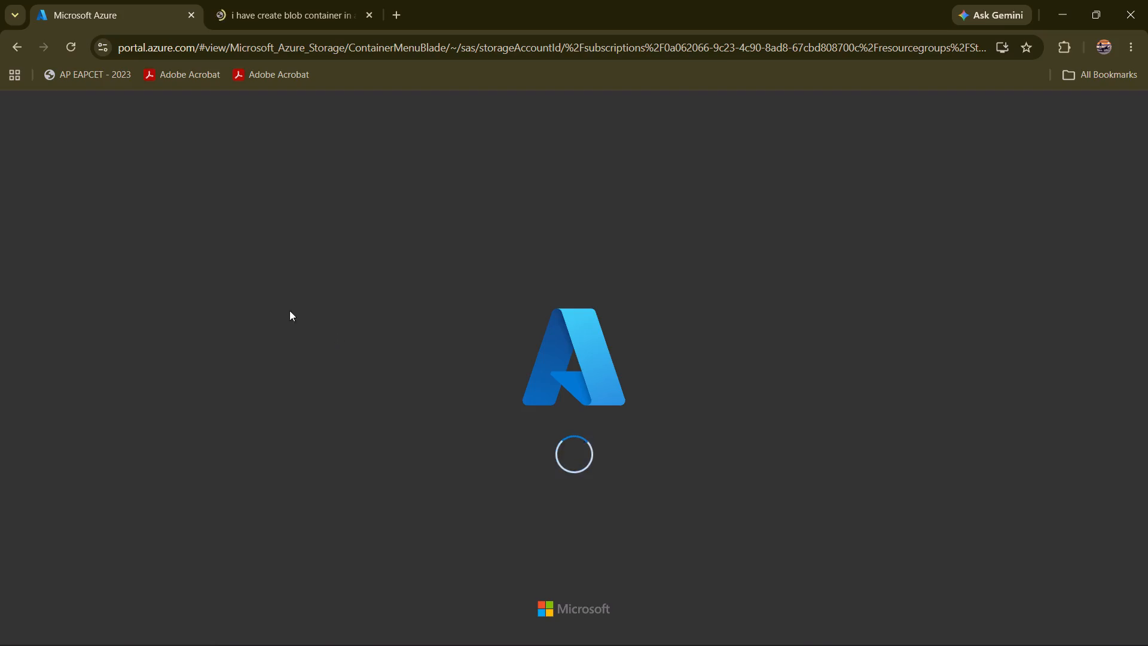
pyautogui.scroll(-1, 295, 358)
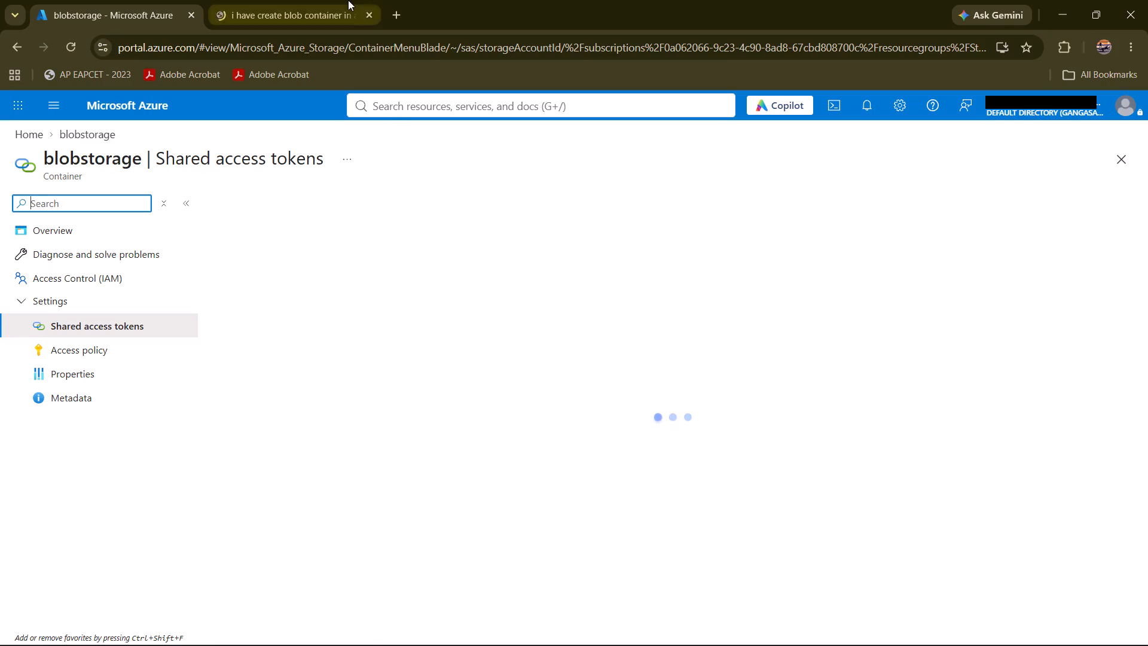
# Read Google's step-by-step instructions for opening the private blob file in Chrome, through to the end of the answer.
pyautogui.click(319, 0)
pyautogui.scroll(-1, 412, 329)
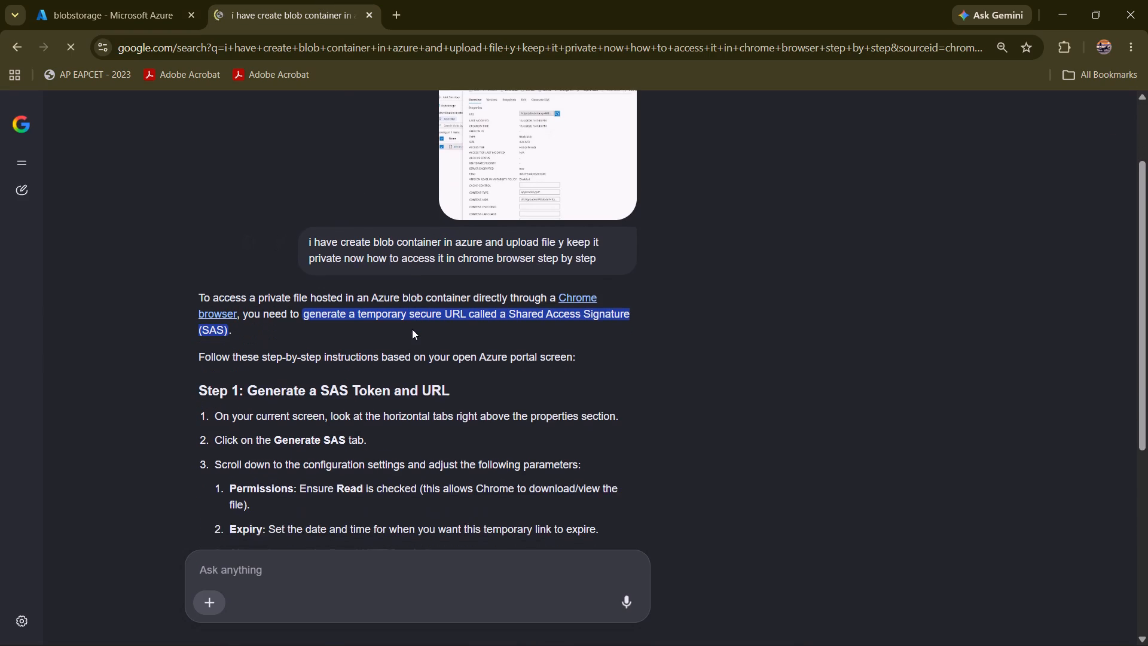
pyautogui.scroll(-1, 412, 329)
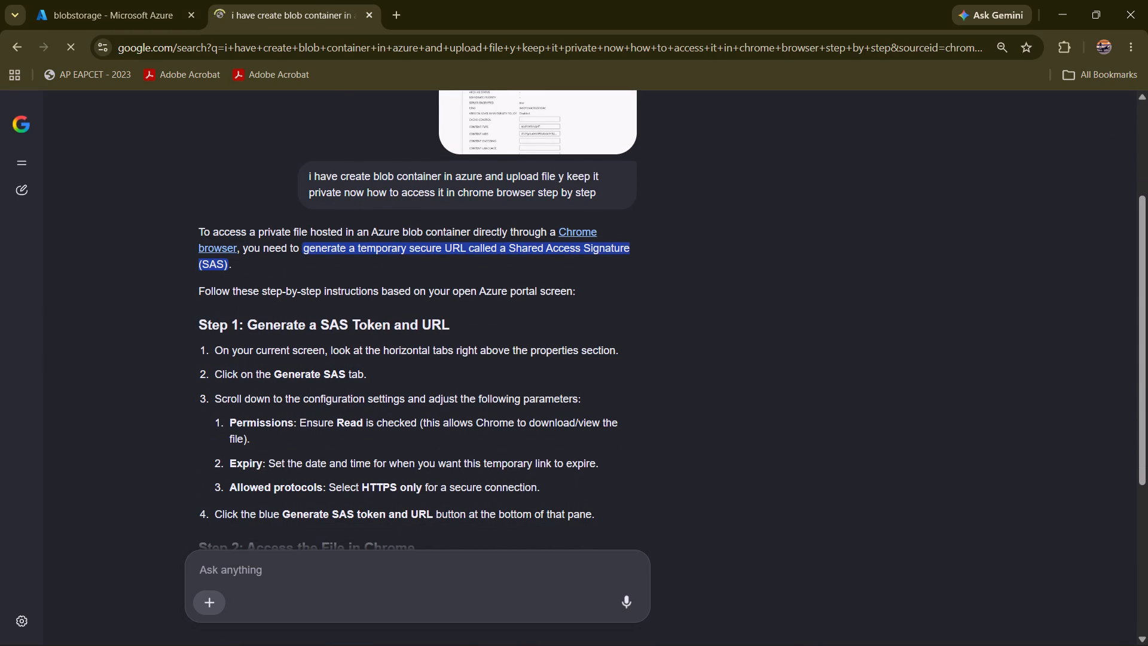
pyautogui.scroll(-1, 412, 329)
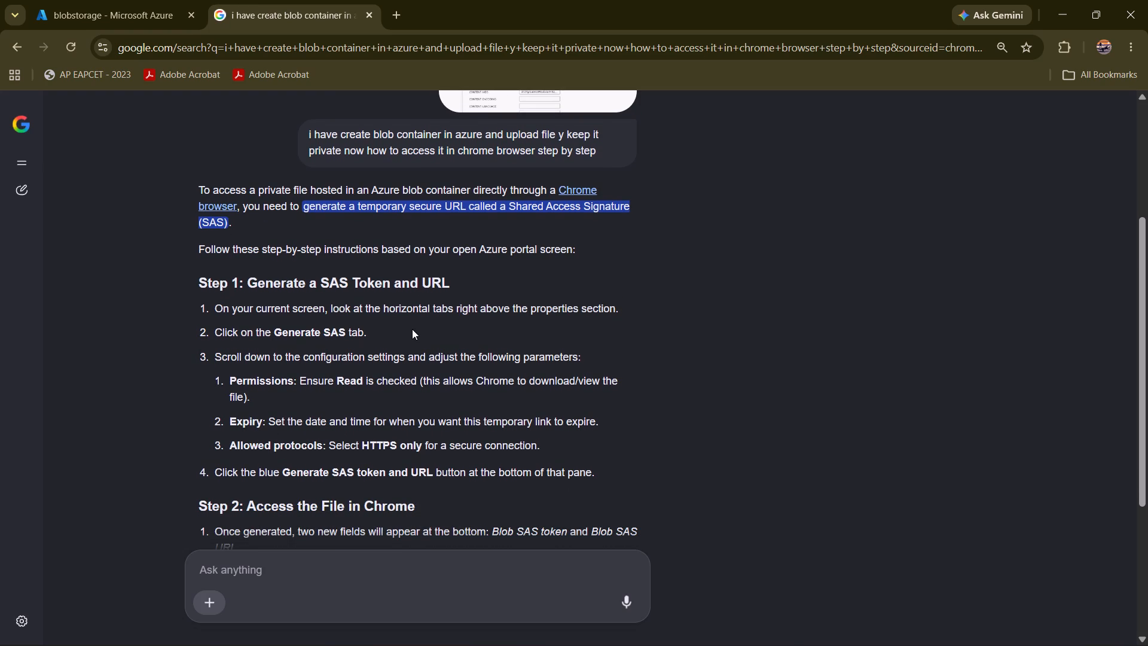
pyautogui.scroll(-1, 412, 329)
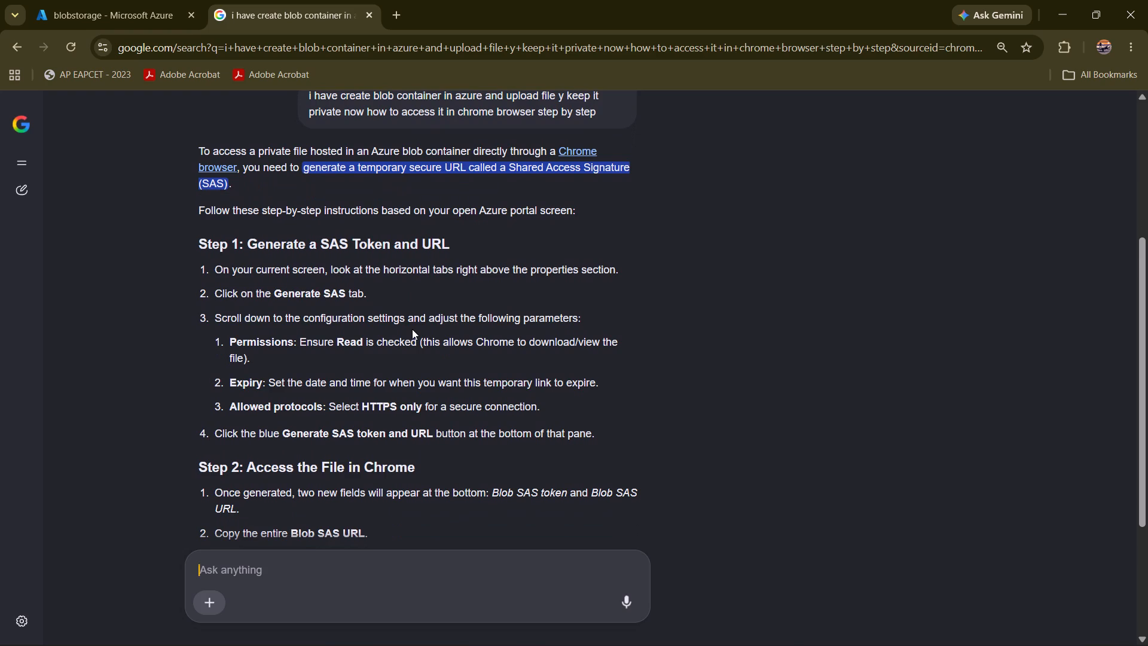
pyautogui.scroll(-1, 412, 329)
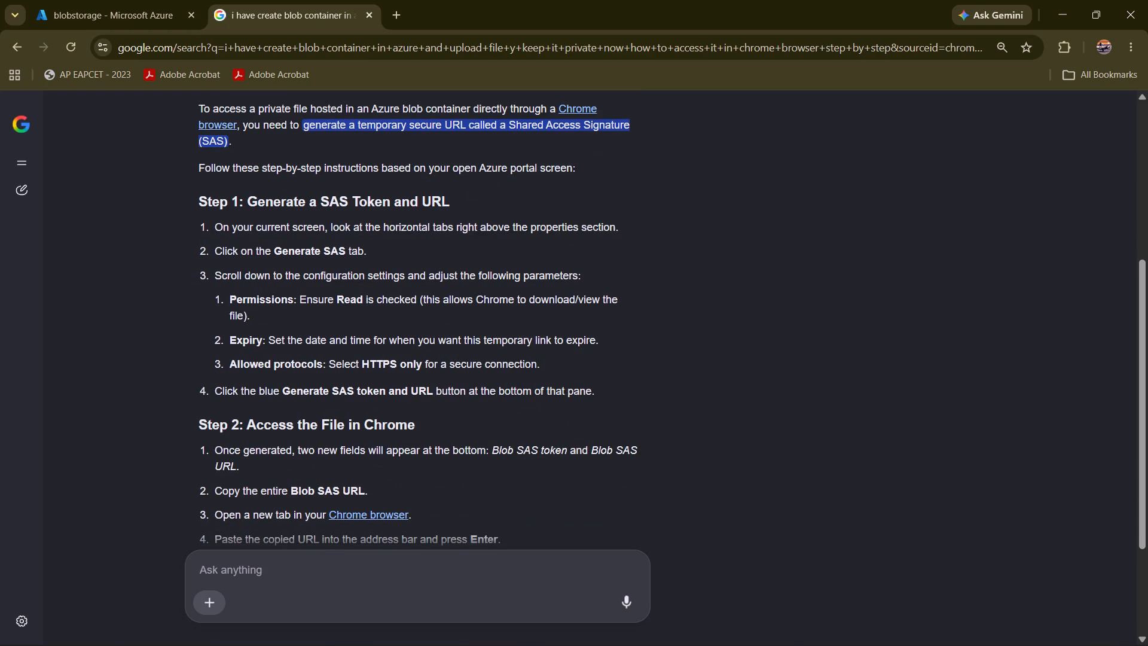
pyautogui.scroll(-1, 393, 366)
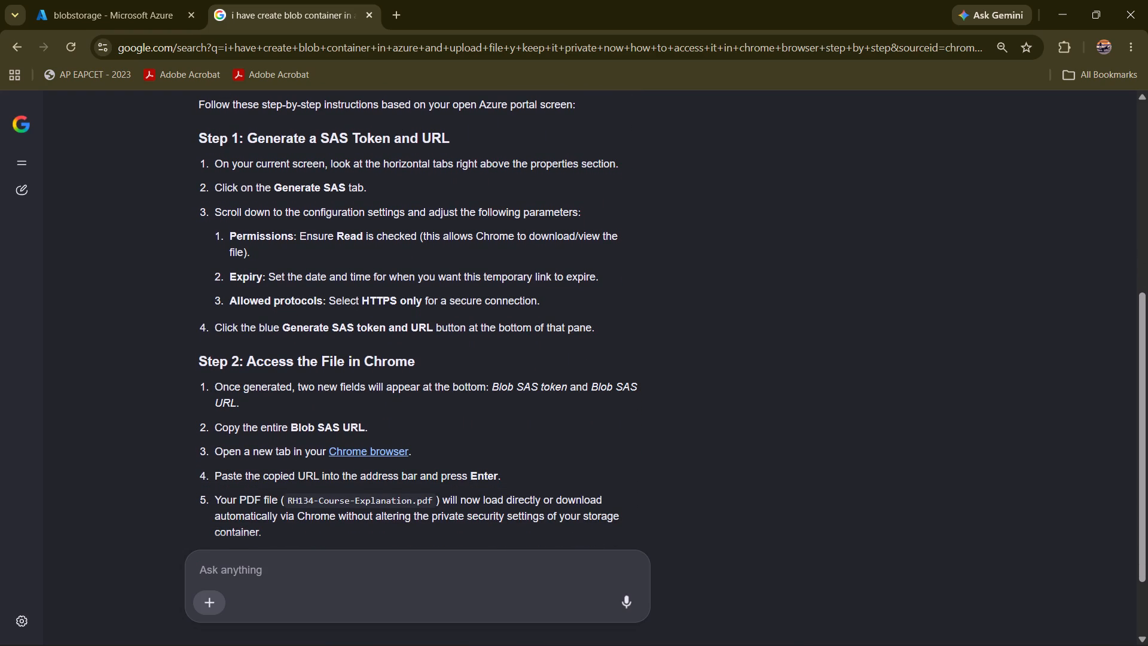
# Review Google's steps for generating a SAS token and opening the Blob SAS URL in Chrome.
pyautogui.scroll(-1, 393, 366)
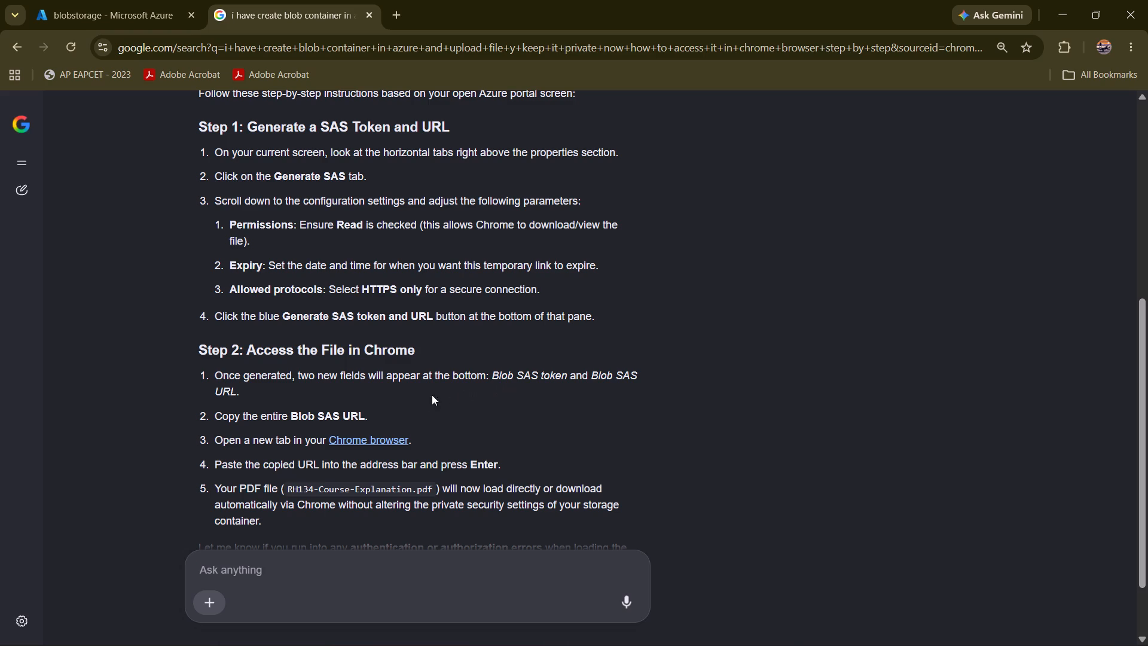
pyautogui.scroll(-1, 376, 413)
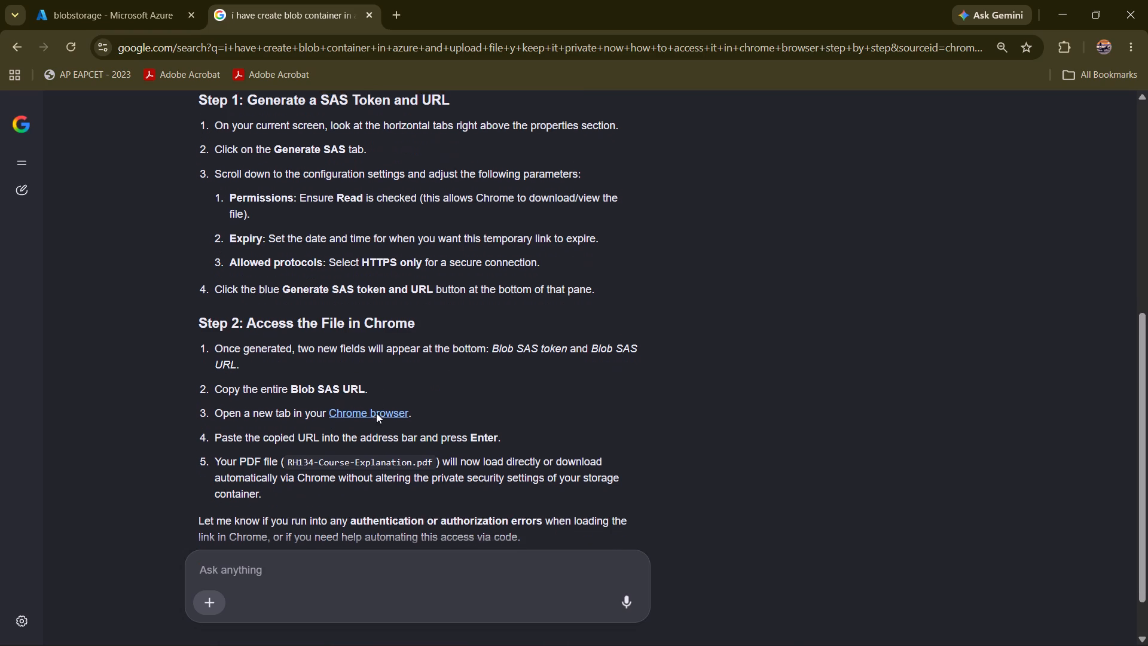
pyautogui.scroll(-3, 376, 413)
pyautogui.scroll(4, 405, 436)
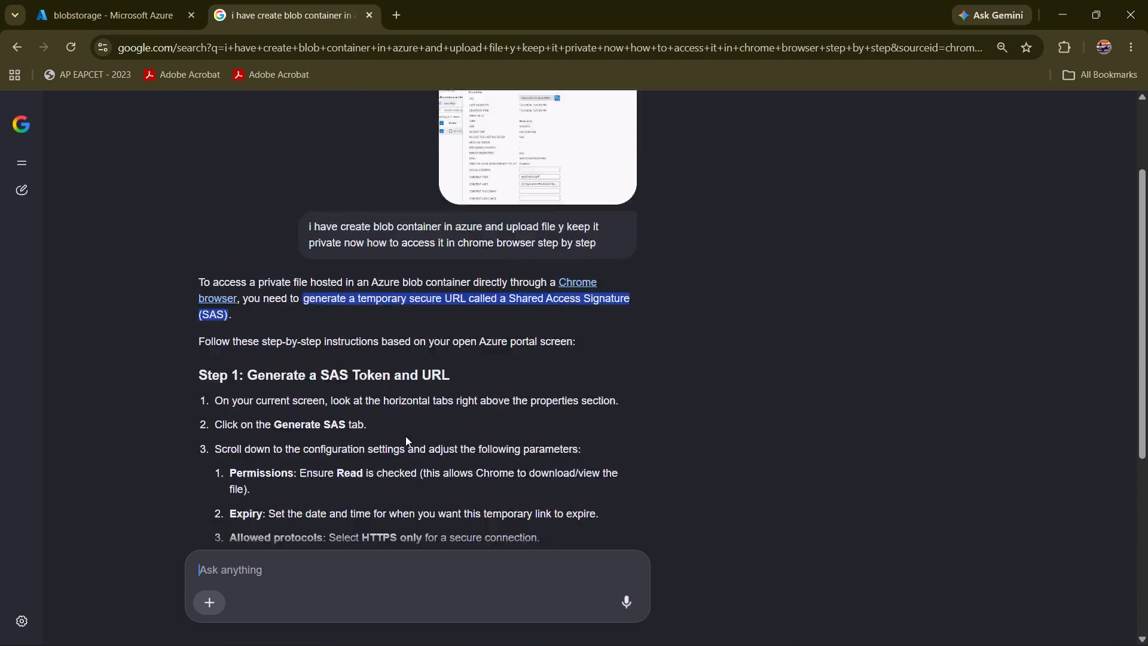
# In the Azure portal, allow HTTPS and HTTP for the blobstorage container's shared access and generate the SAS token and URL.
pyautogui.click(117, 0)
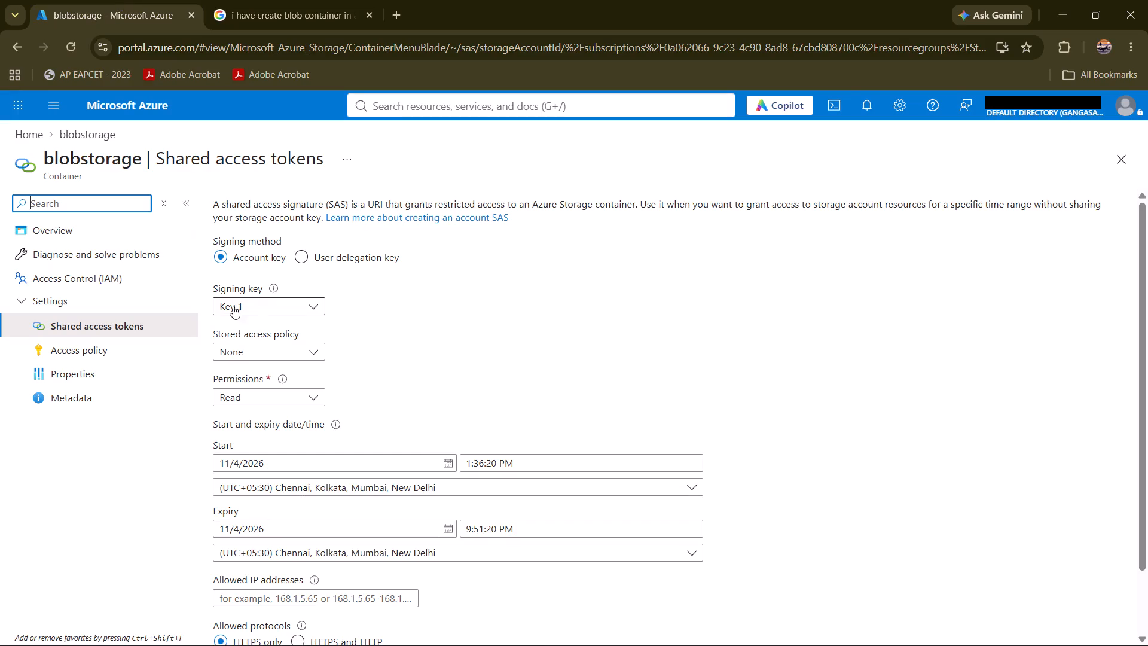
pyautogui.scroll(-2, 352, 339)
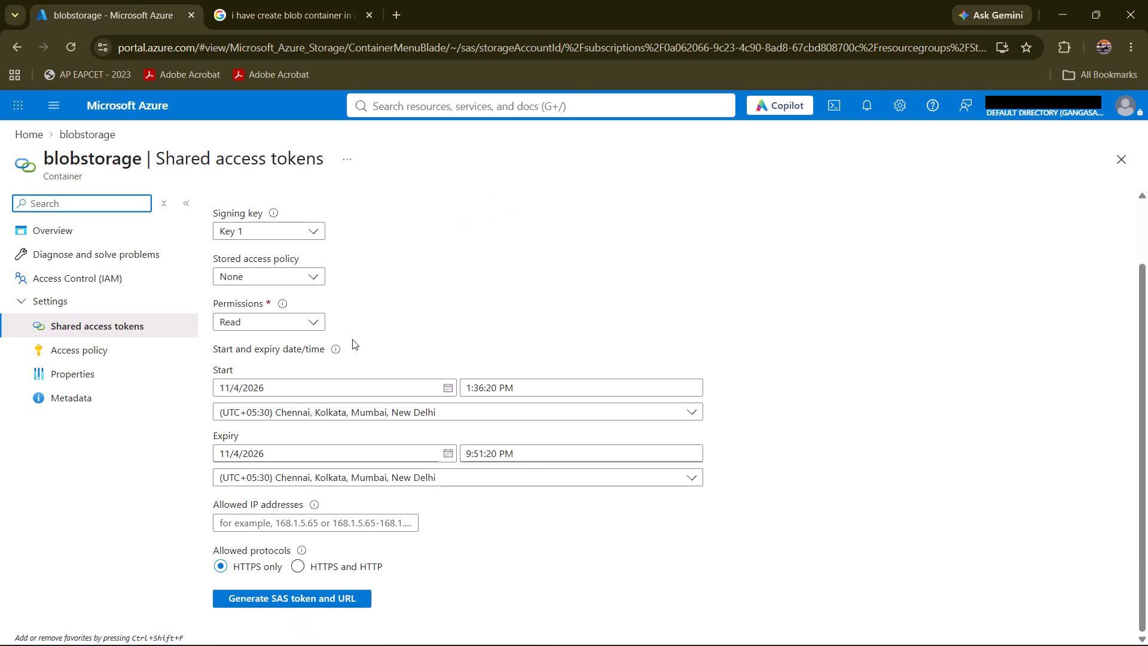
pyautogui.scroll(6, 352, 339)
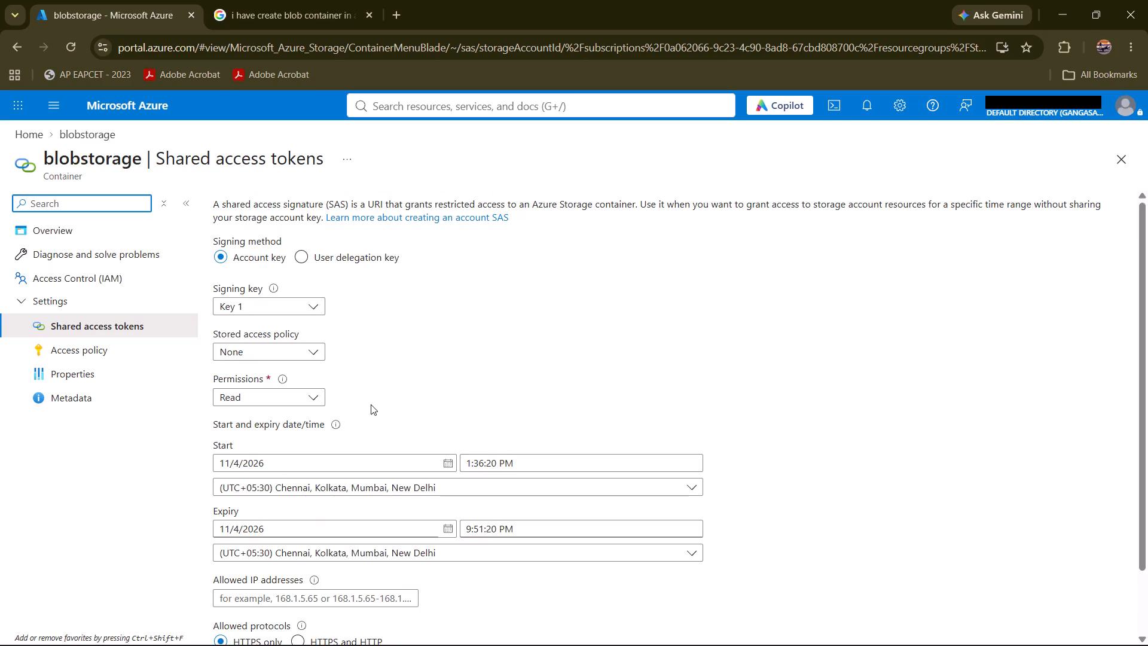
pyautogui.scroll(-1, 371, 404)
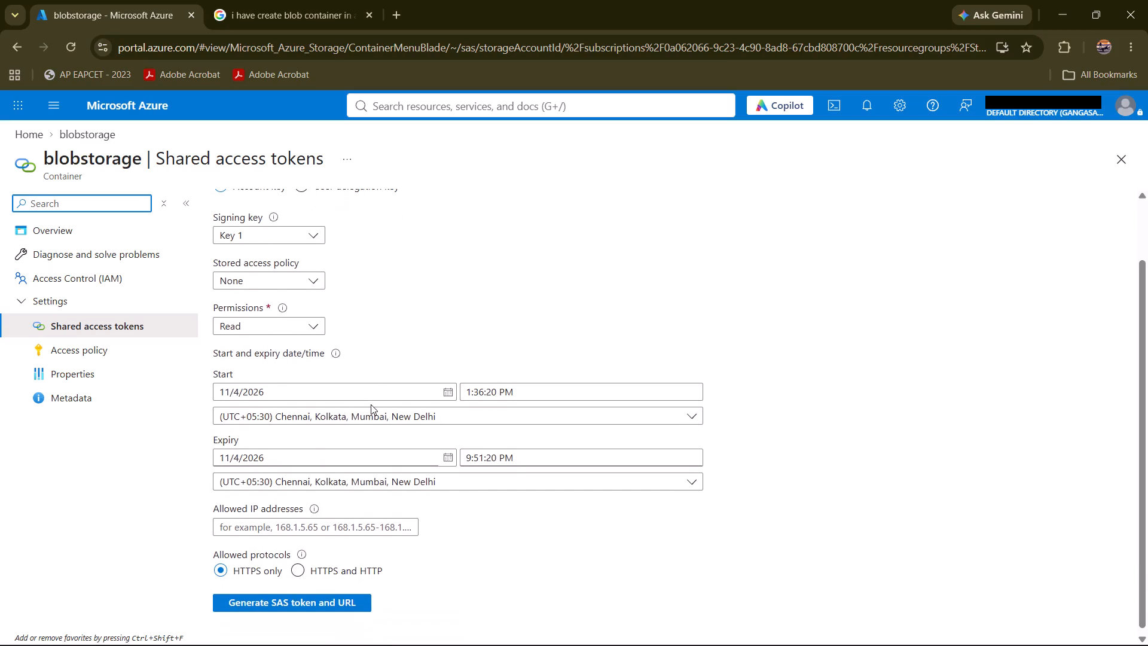
pyautogui.scroll(-1, 371, 404)
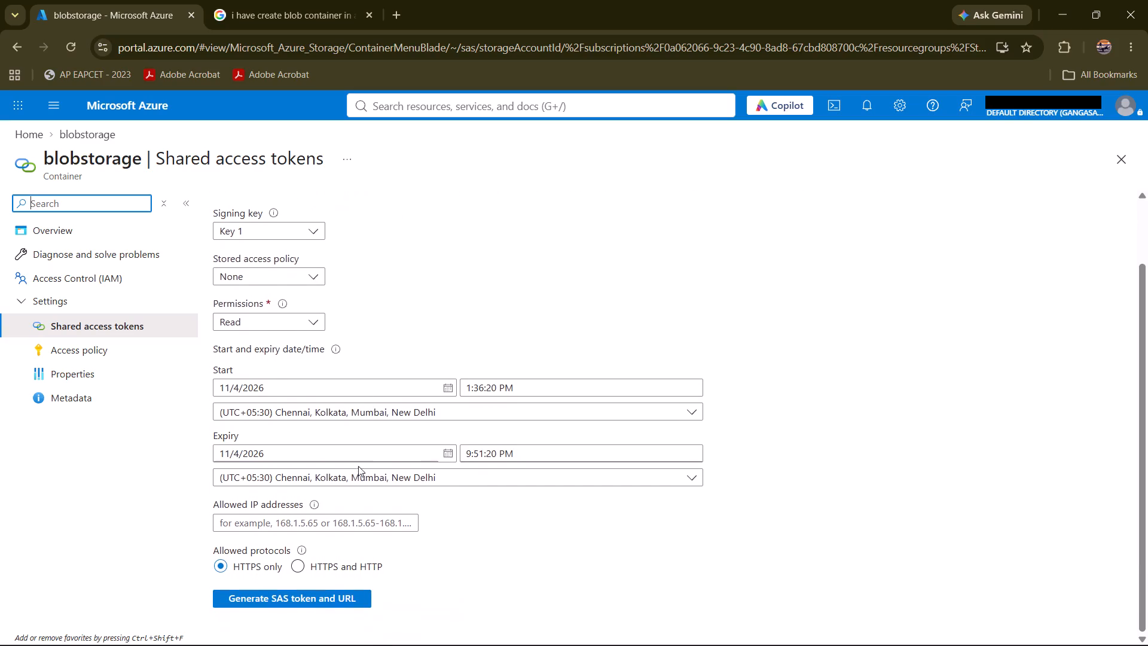
pyautogui.click(297, 563)
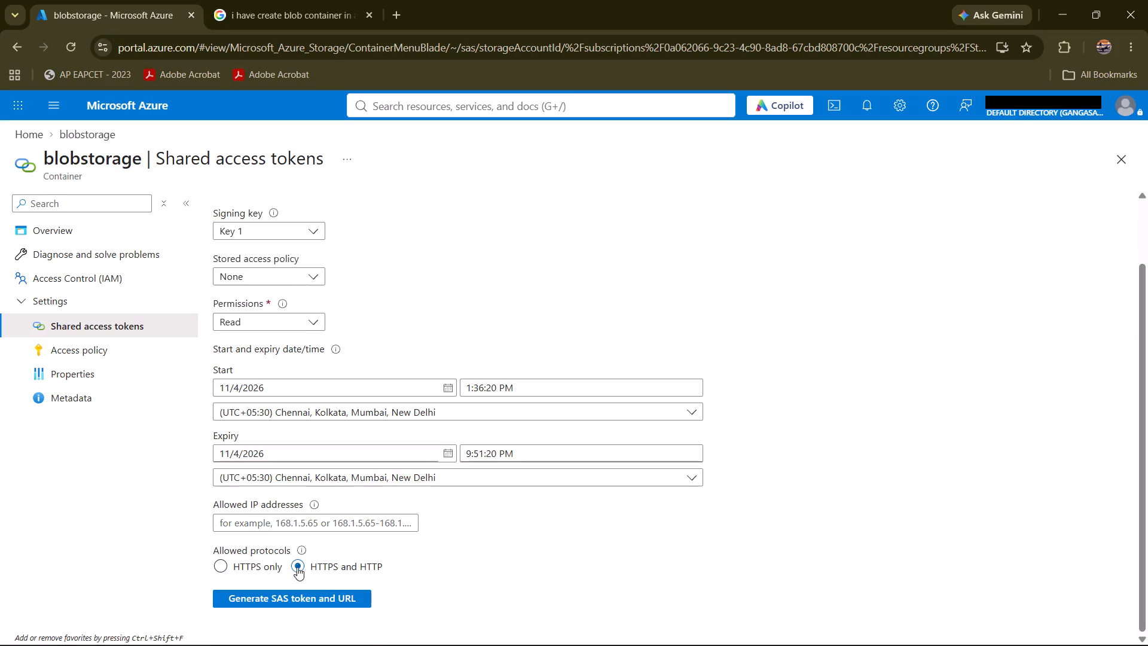
pyautogui.click(320, 608)
pyautogui.click(335, 603)
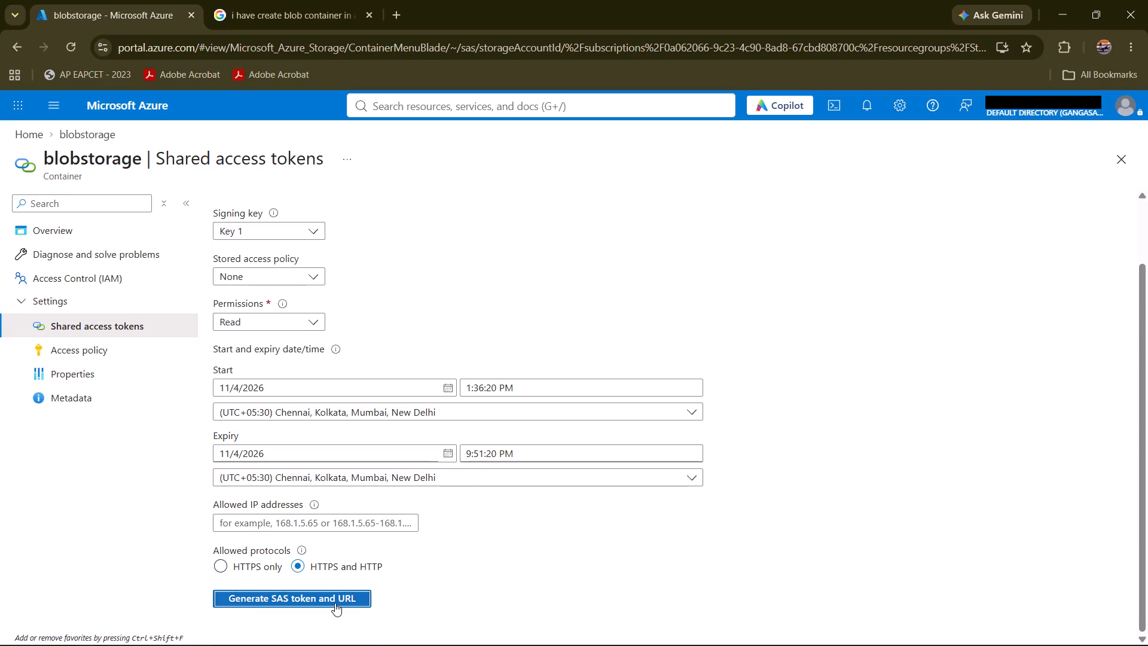
pyautogui.scroll(-1, 335, 603)
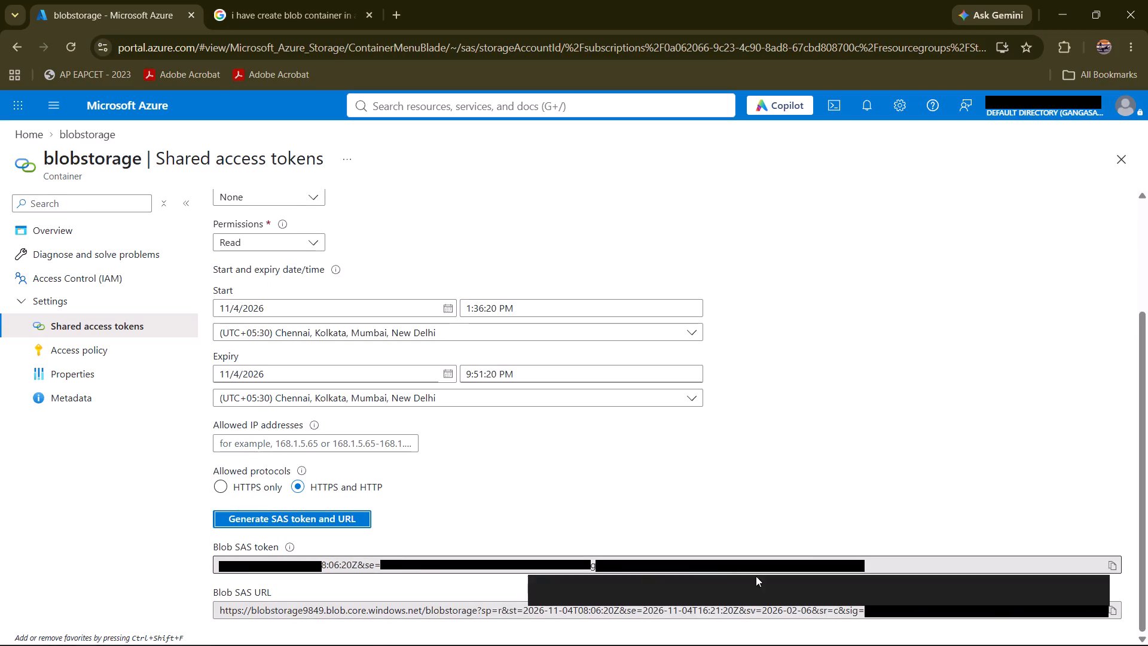
pyautogui.click(1108, 606)
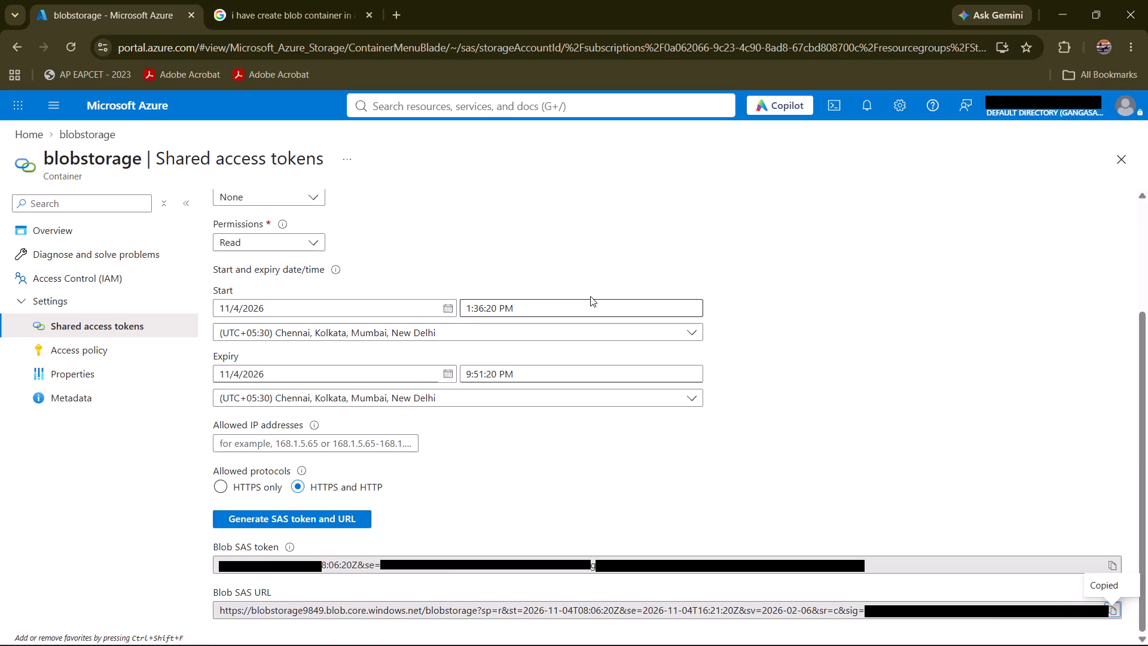
pyautogui.click(370, 12)
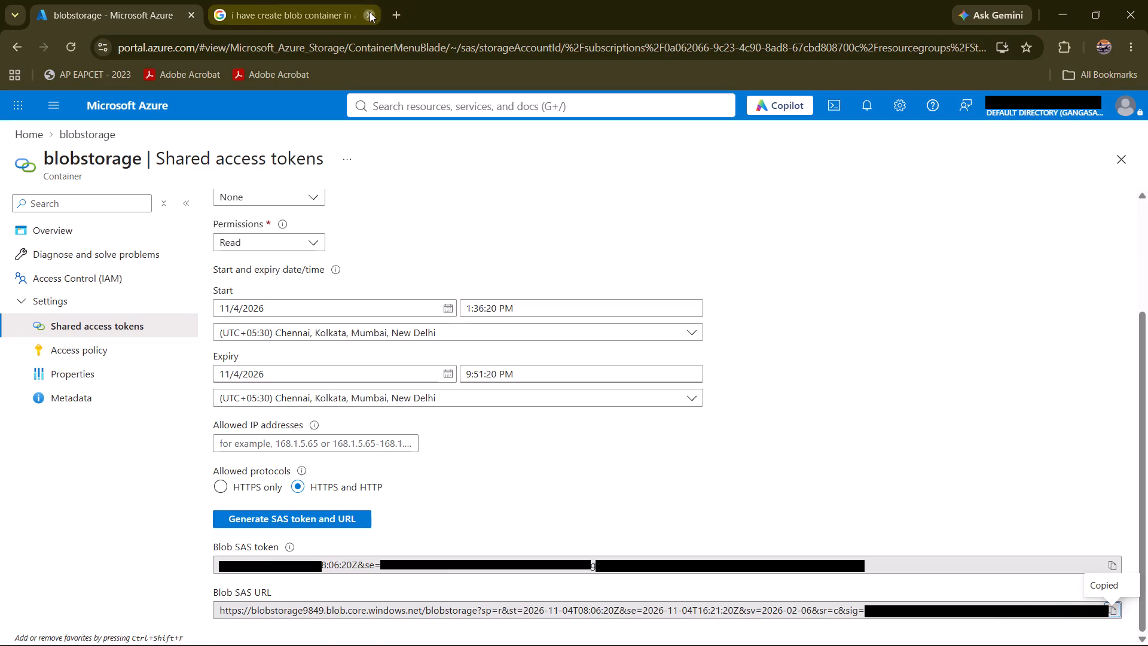
pyautogui.click(215, 17)
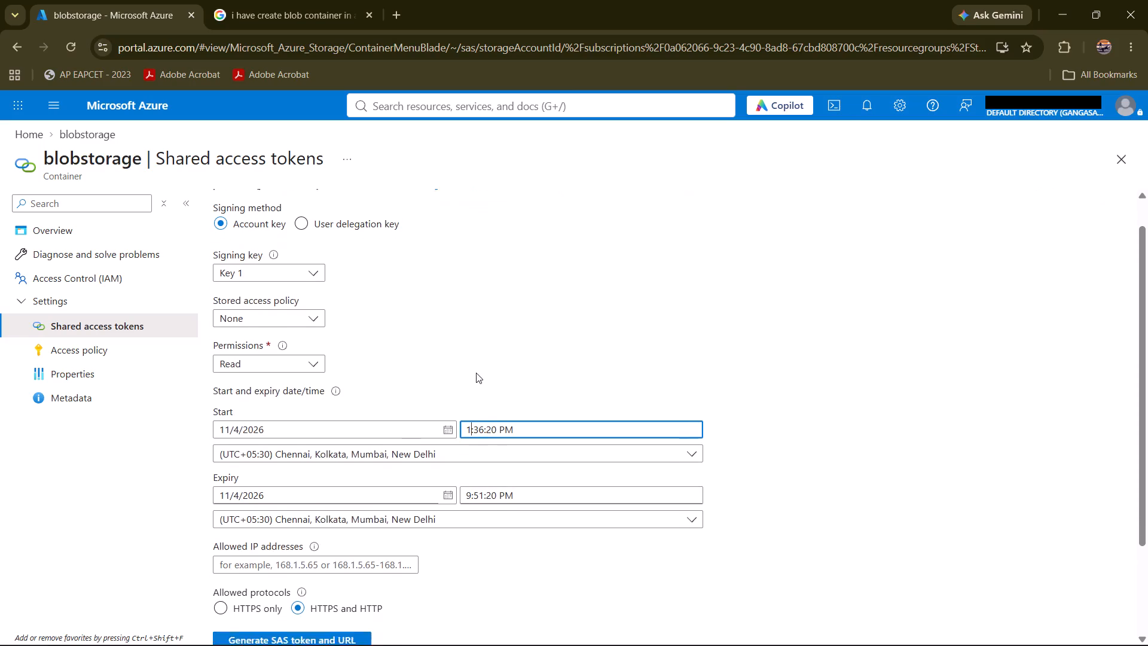
pyautogui.scroll(-1, 476, 373)
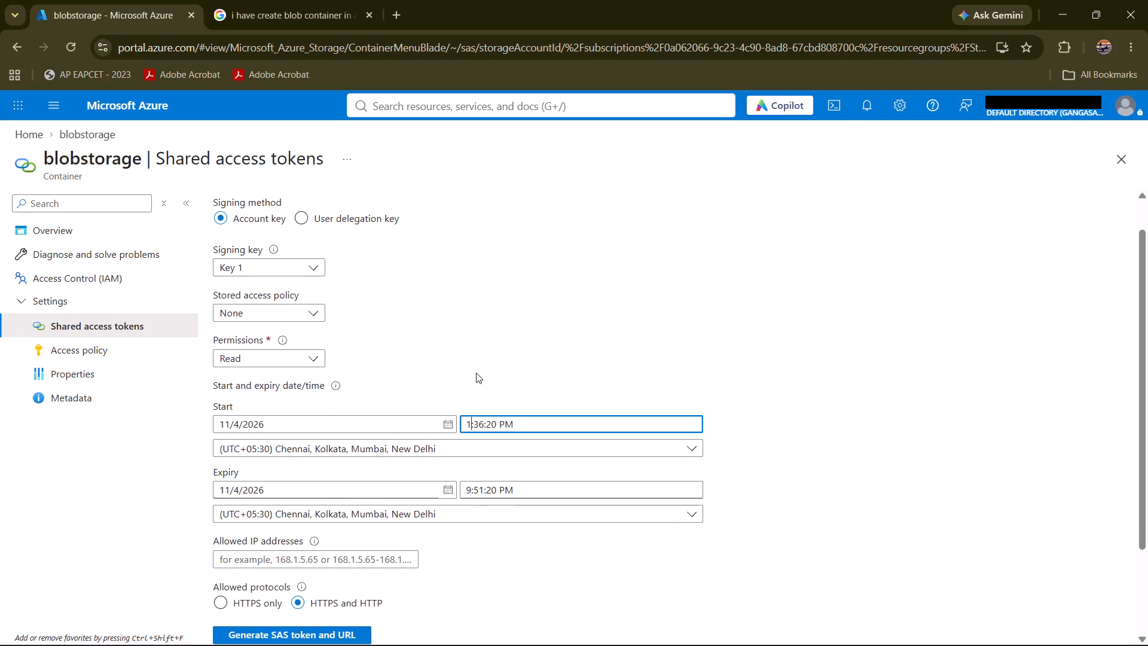
pyautogui.press('Print')
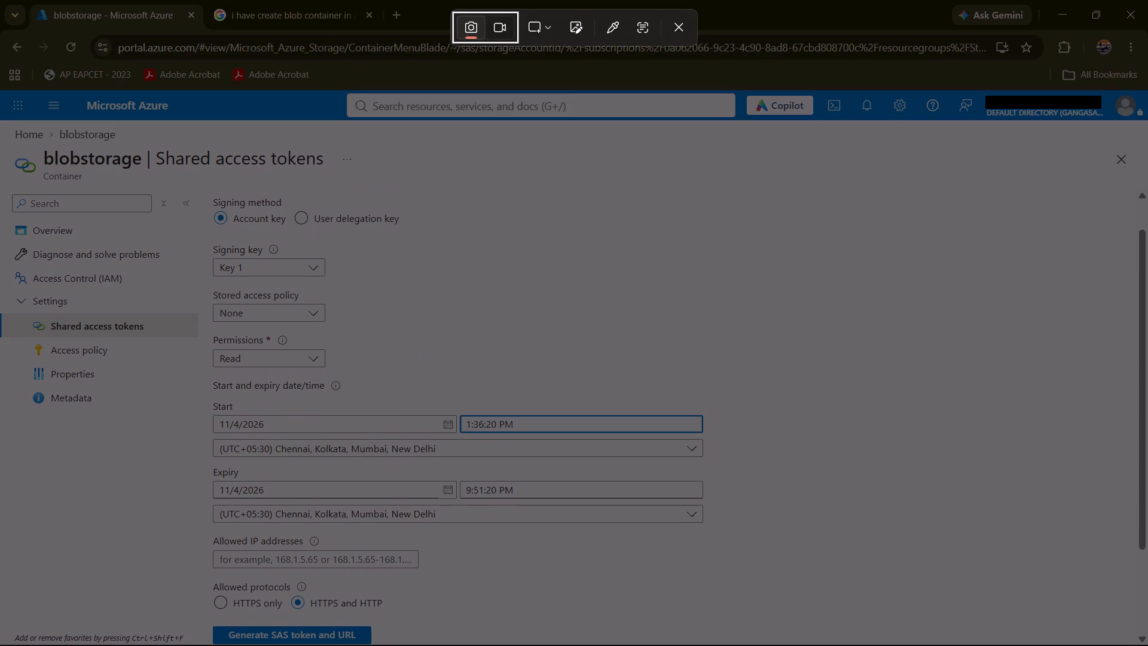
pyautogui.moveTo(199, 188); pyautogui.dragTo(877, 645)
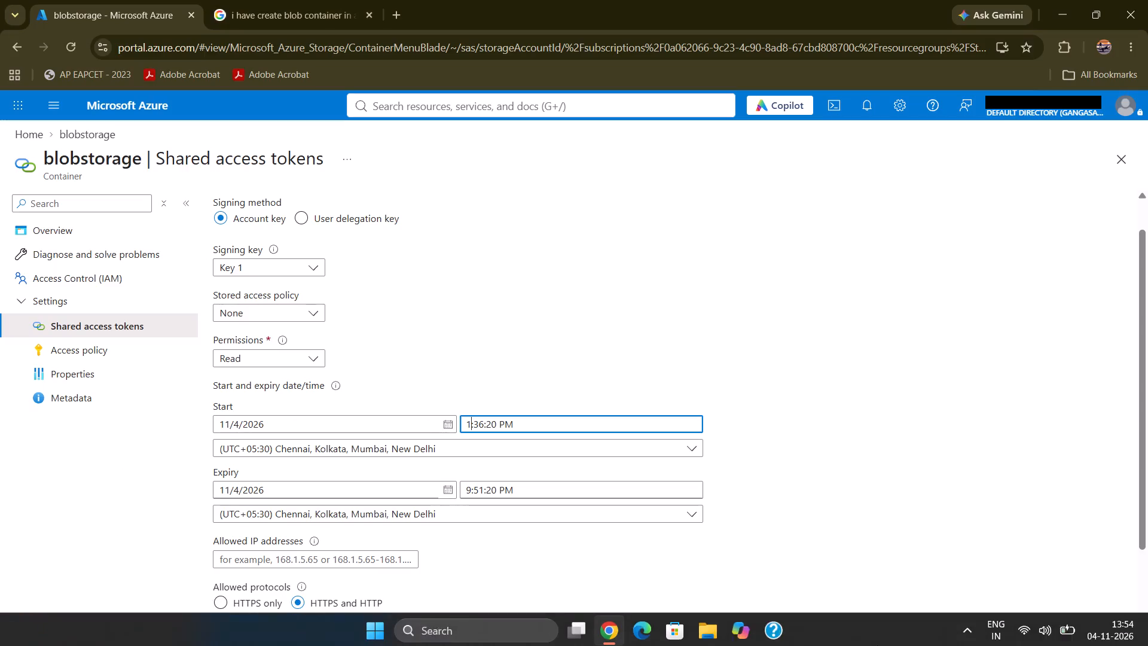
# Ask Google "what to type here" in the existing conversation with the captured settings screenshot attached.
pyautogui.click(312, 0)
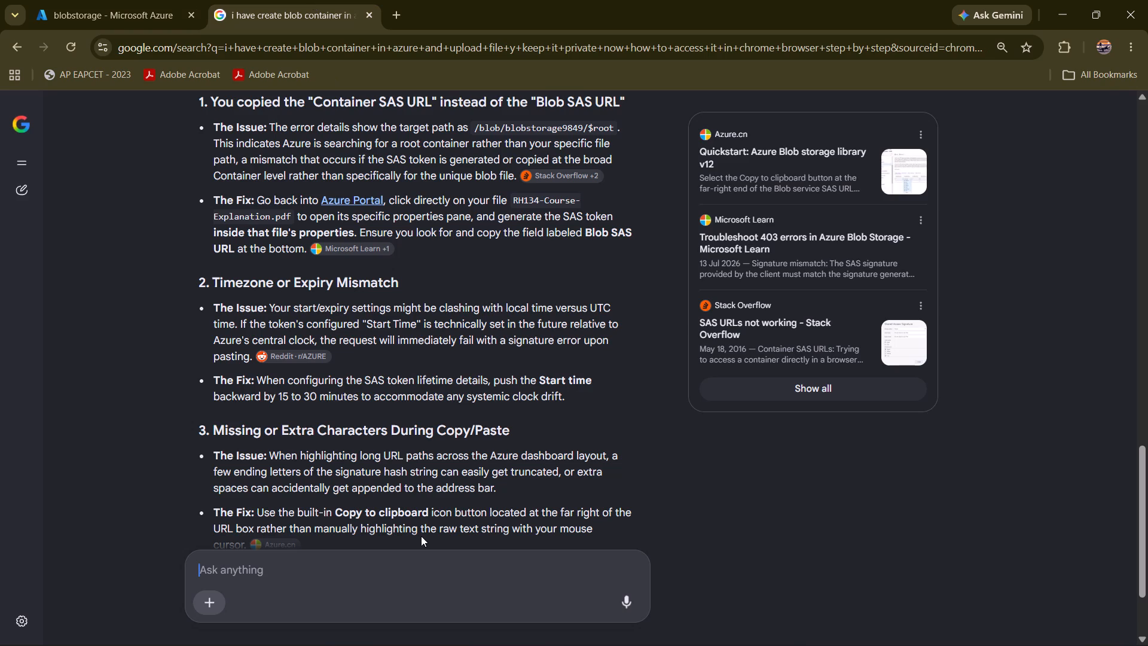
pyautogui.click(359, 561)
pyautogui.hotkey('ctrl', 'v')
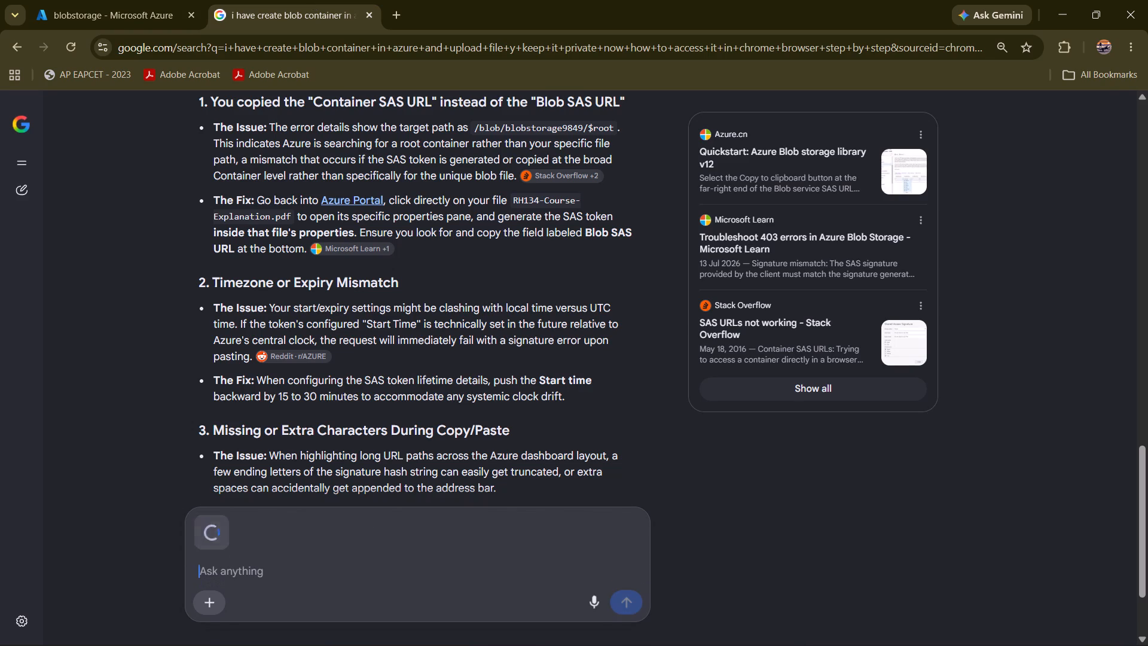
pyautogui.write('whay')
pyautogui.press('BackSpace')
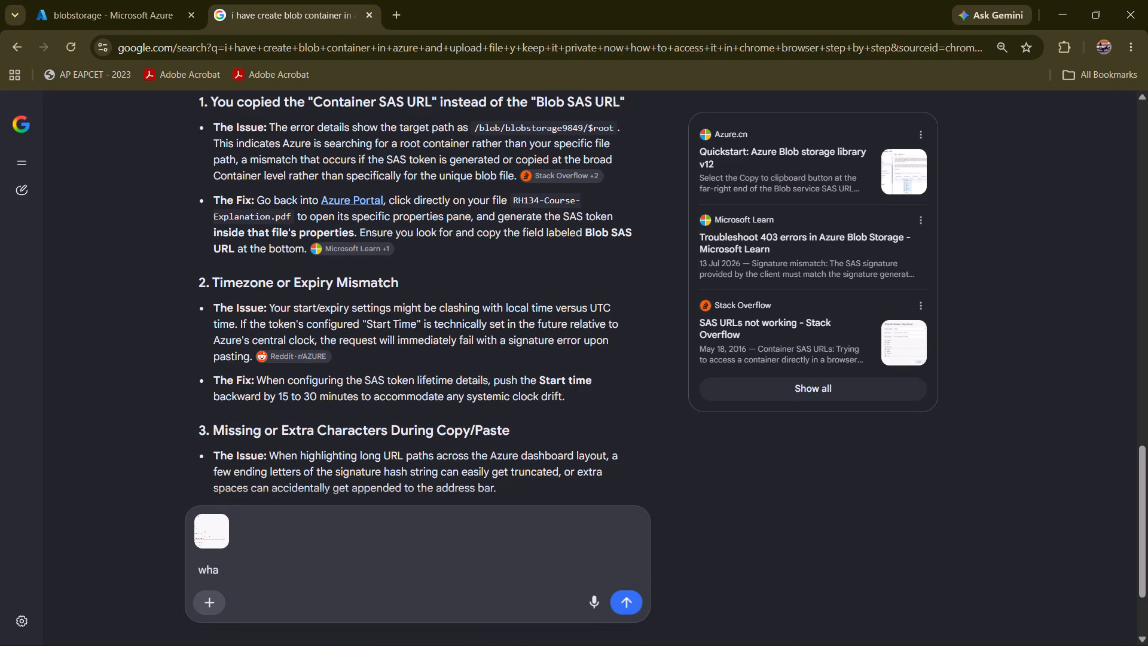
pyautogui.write('t to typr')
pyautogui.press('BackSpace')
pyautogui.write('e')
pyautogui.press('space')
pyautogui.press('h')
pyautogui.write('ere')
pyautogui.press('Return')
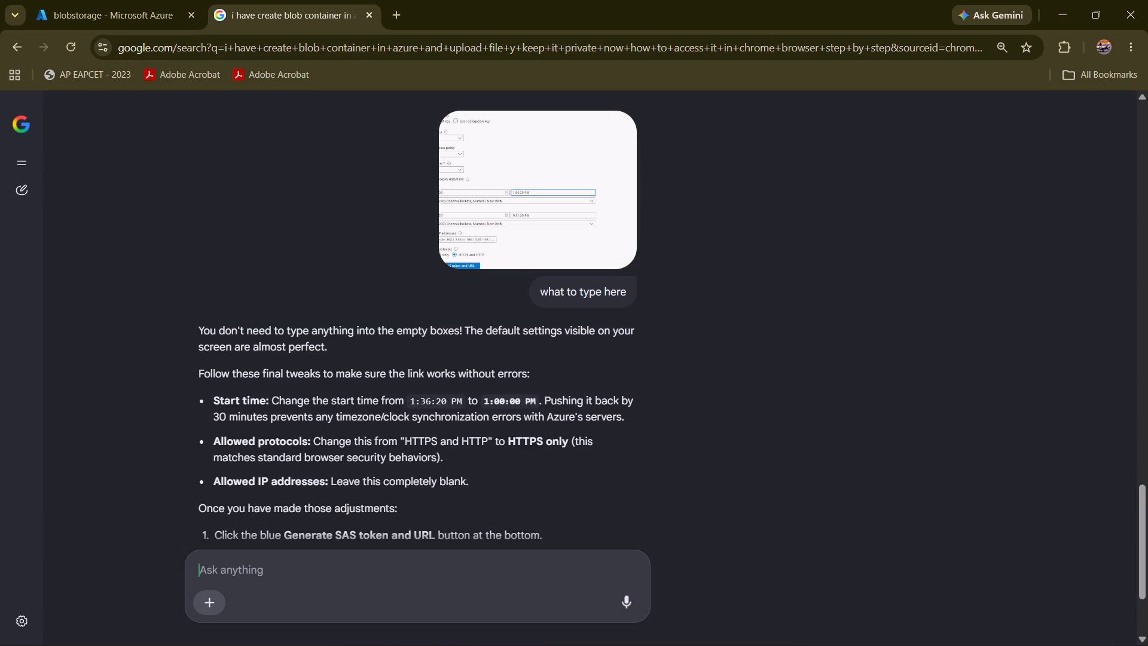
# Read Google's recommended adjustments to the SAS settings and its instructions for generating and opening the URL.
pyautogui.scroll(-1, 566, 444)
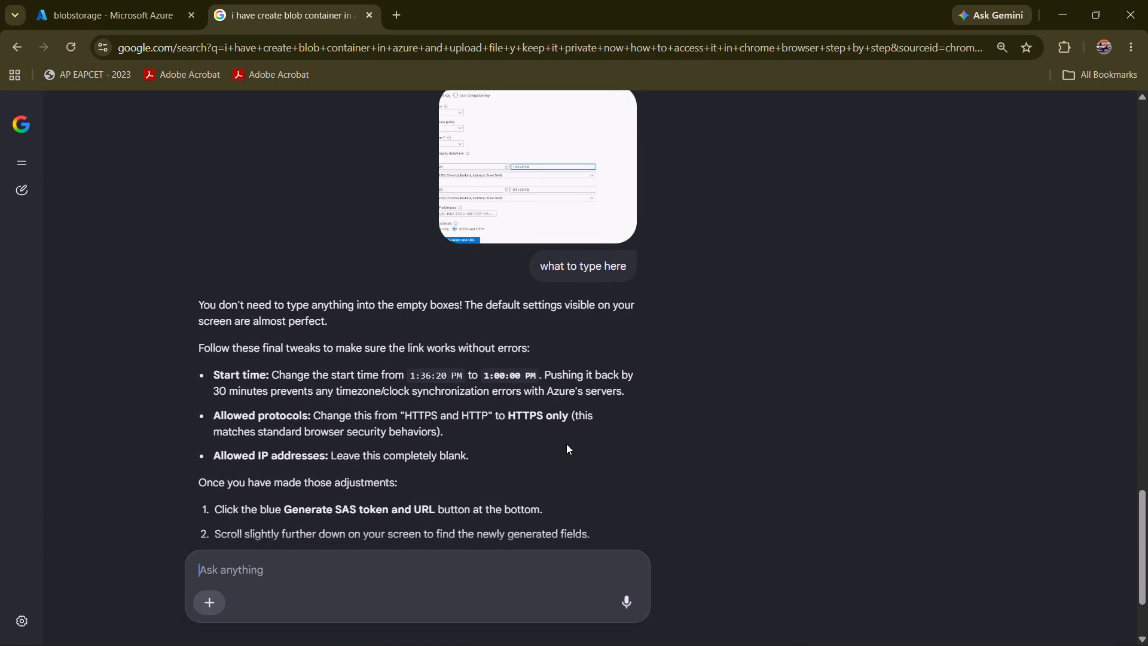
pyautogui.scroll(-1, 566, 444)
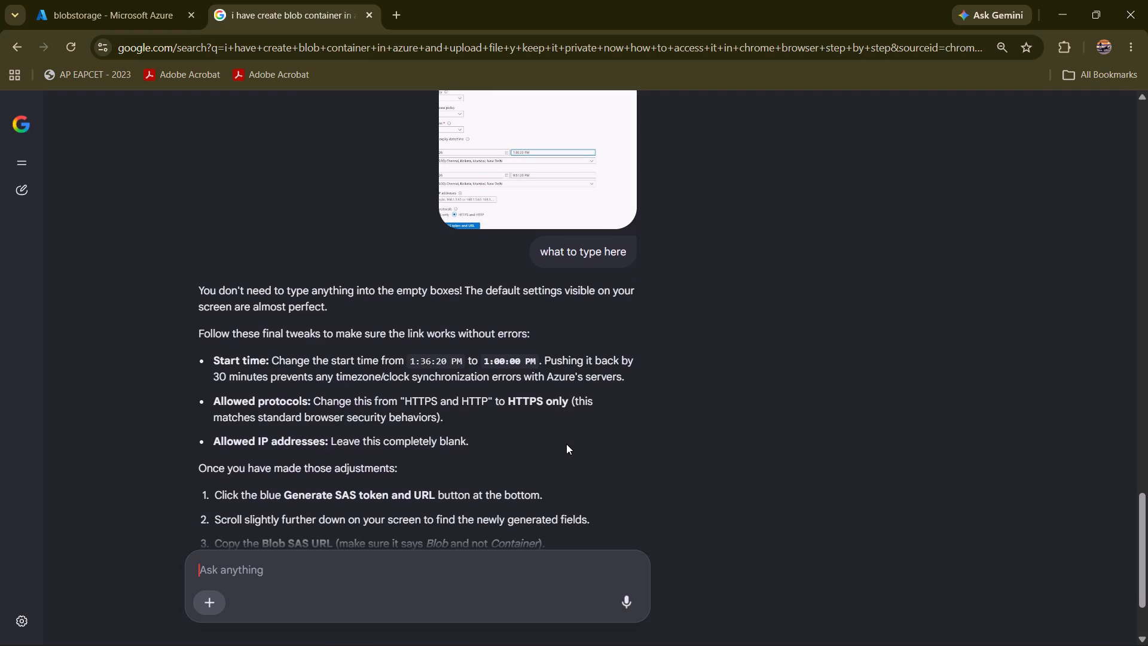
pyautogui.scroll(-6, 566, 444)
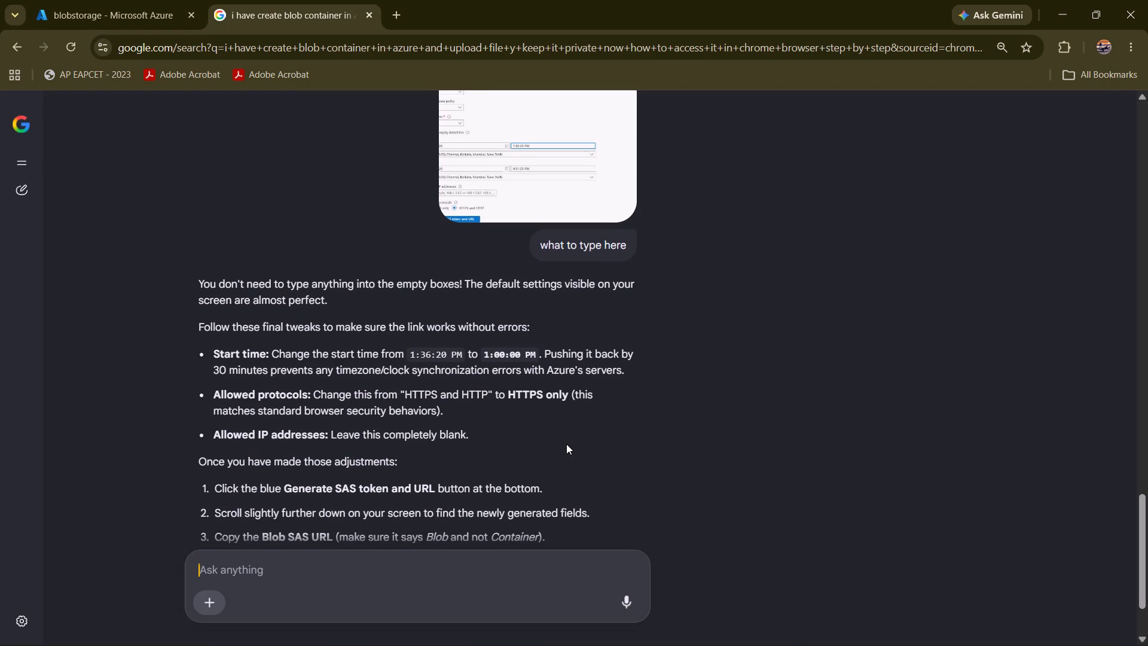
pyautogui.scroll(-1, 566, 444)
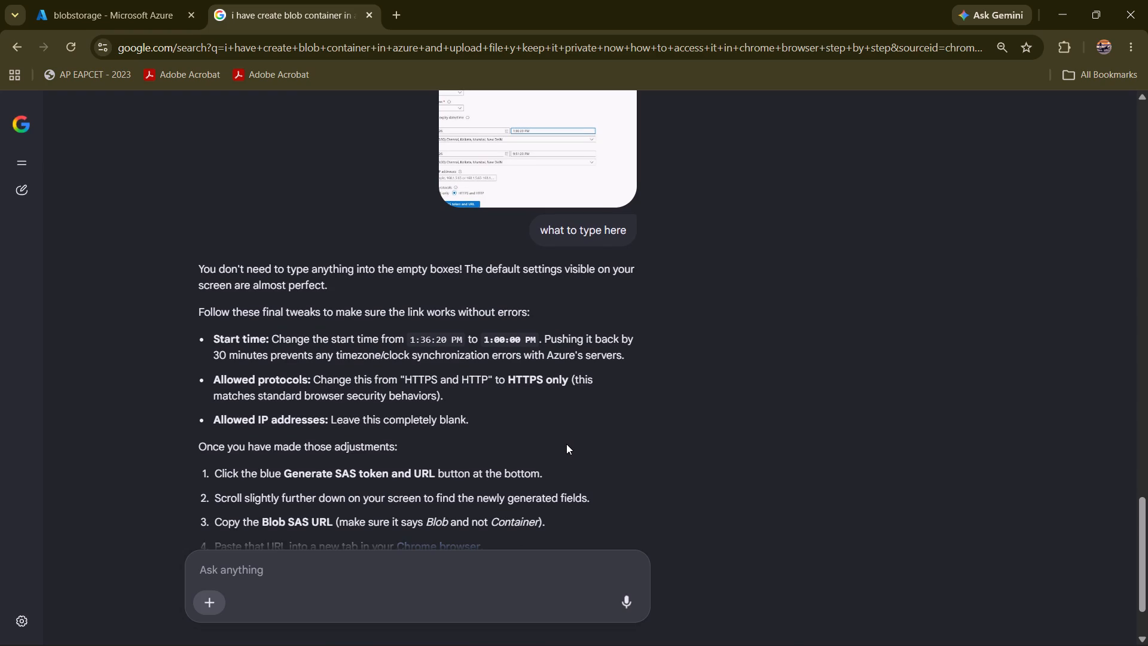
pyautogui.scroll(-2, 566, 444)
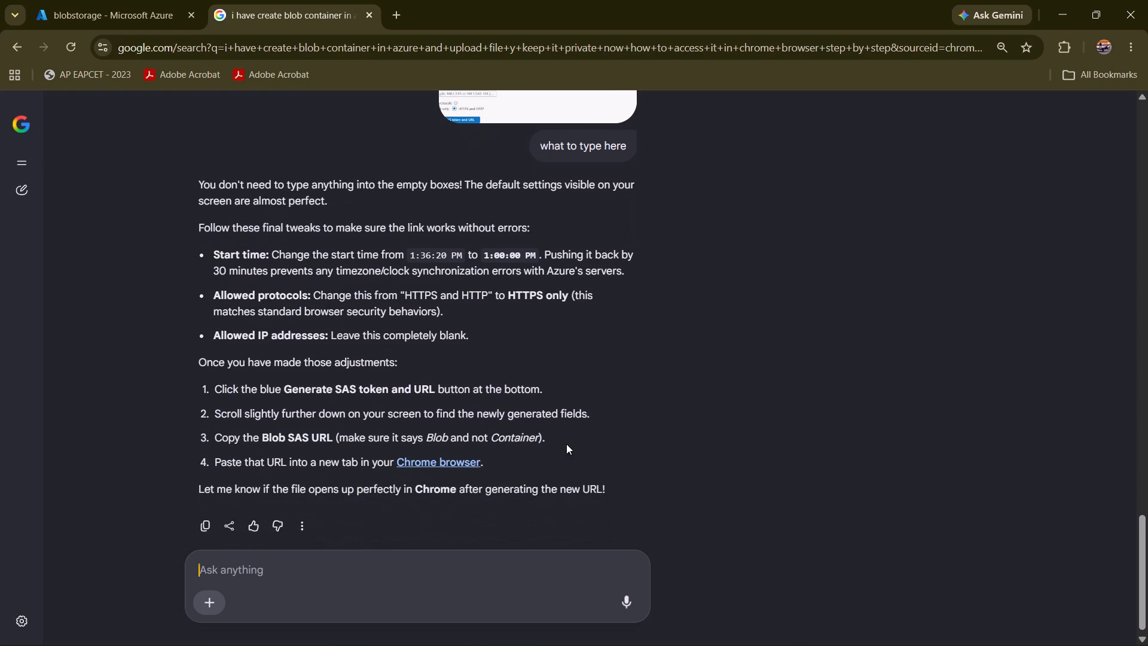
# Set the SAS start time to 1:00:00 PM in the container's shared access token settings.
pyautogui.click(145, 0)
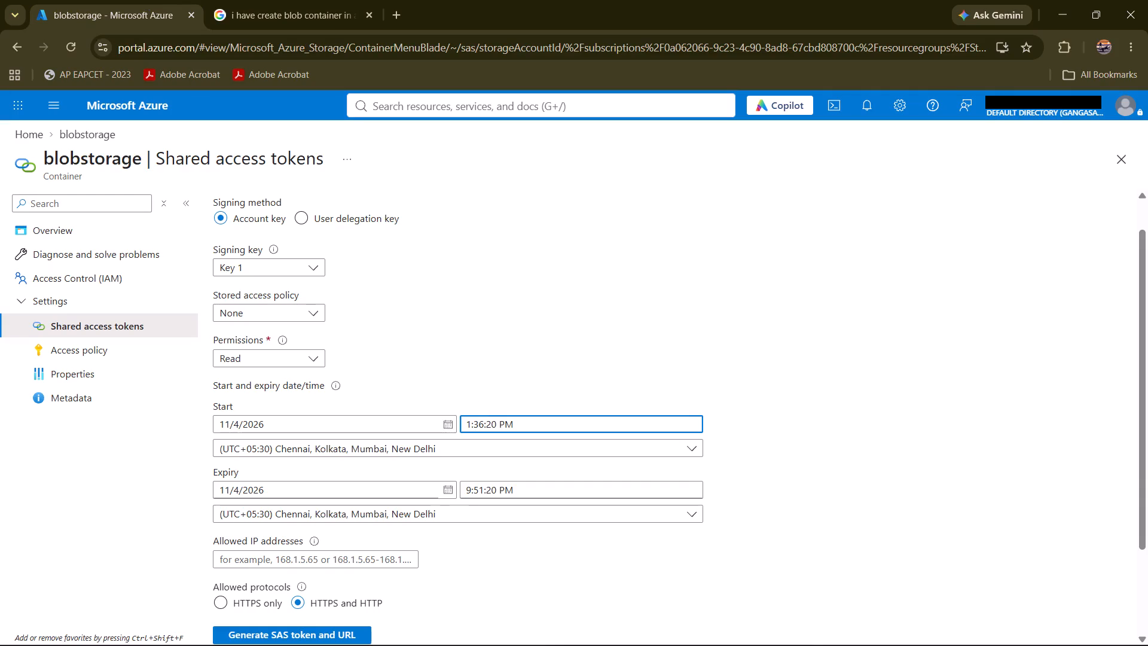
pyautogui.click(494, 426)
pyautogui.press('BackSpace')
pyautogui.press('BackSpace')
pyautogui.write('00')
pyautogui.press('Left')
pyautogui.press('Left')
pyautogui.press('Left')
pyautogui.press('BackSpace')
pyautogui.press('BackSpace')
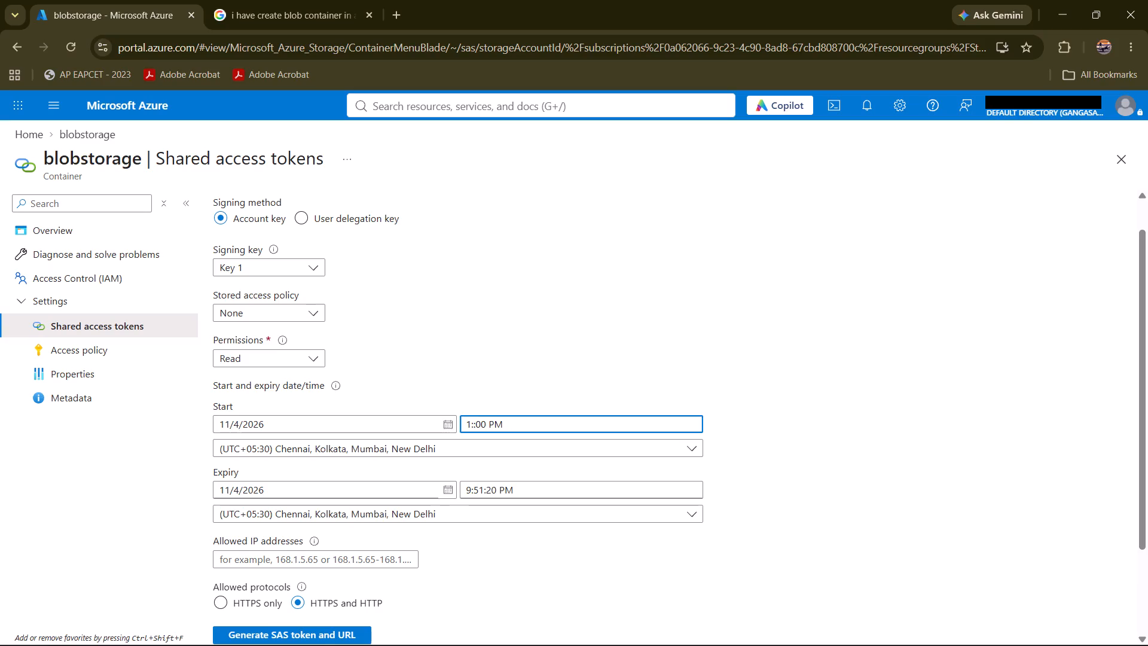
pyautogui.write('00')
pyautogui.scroll(-1, 494, 426)
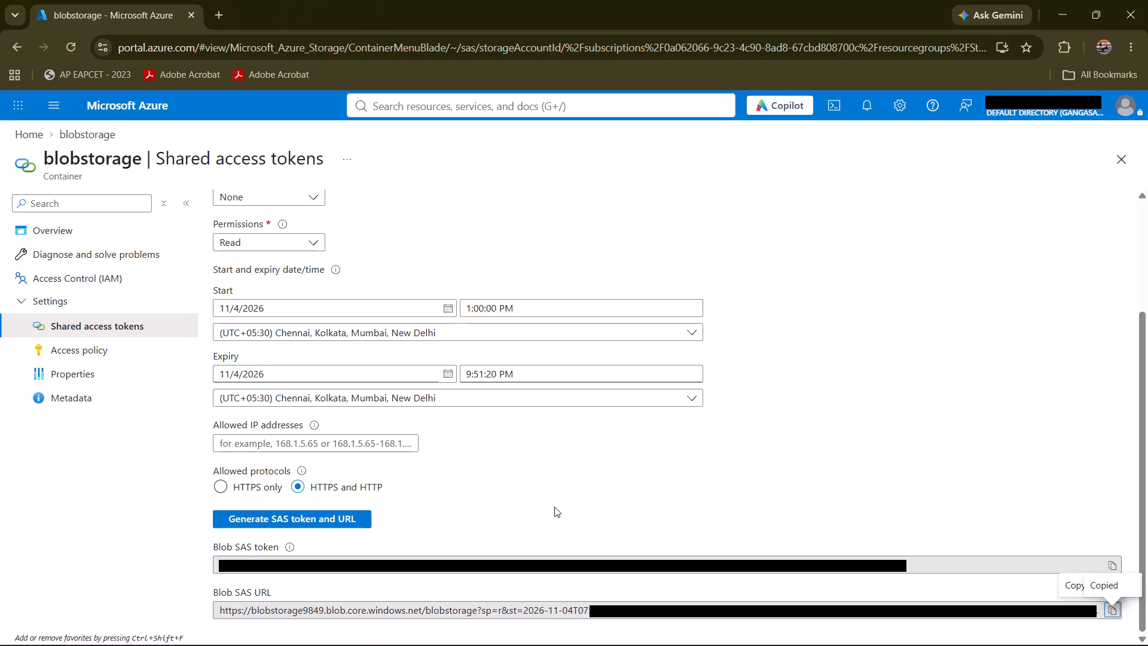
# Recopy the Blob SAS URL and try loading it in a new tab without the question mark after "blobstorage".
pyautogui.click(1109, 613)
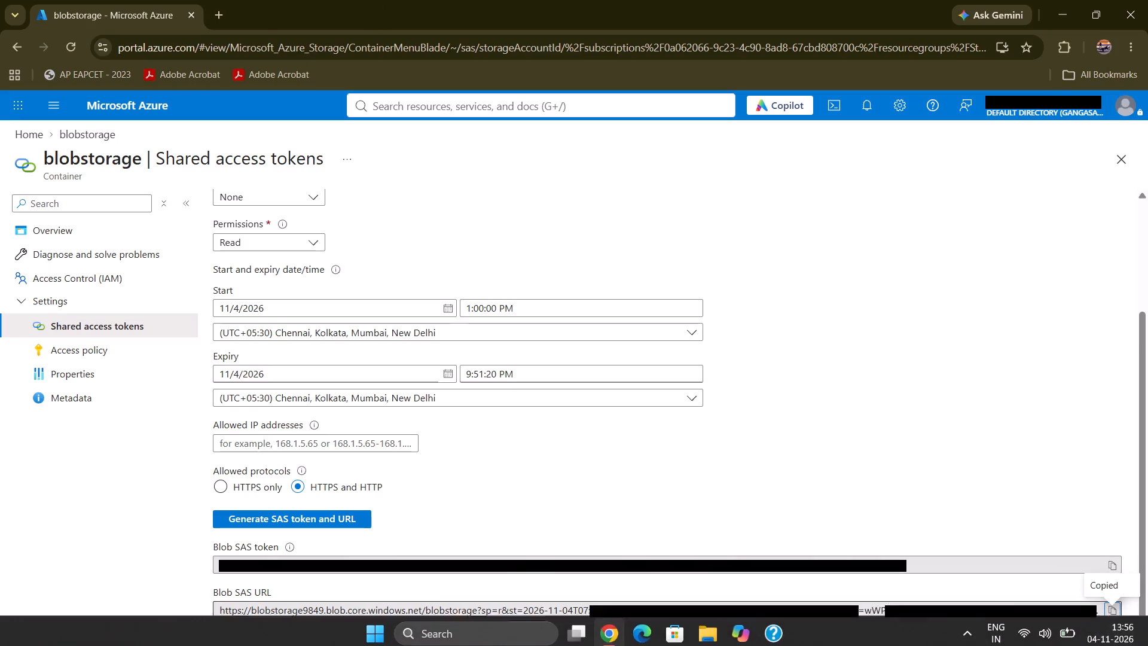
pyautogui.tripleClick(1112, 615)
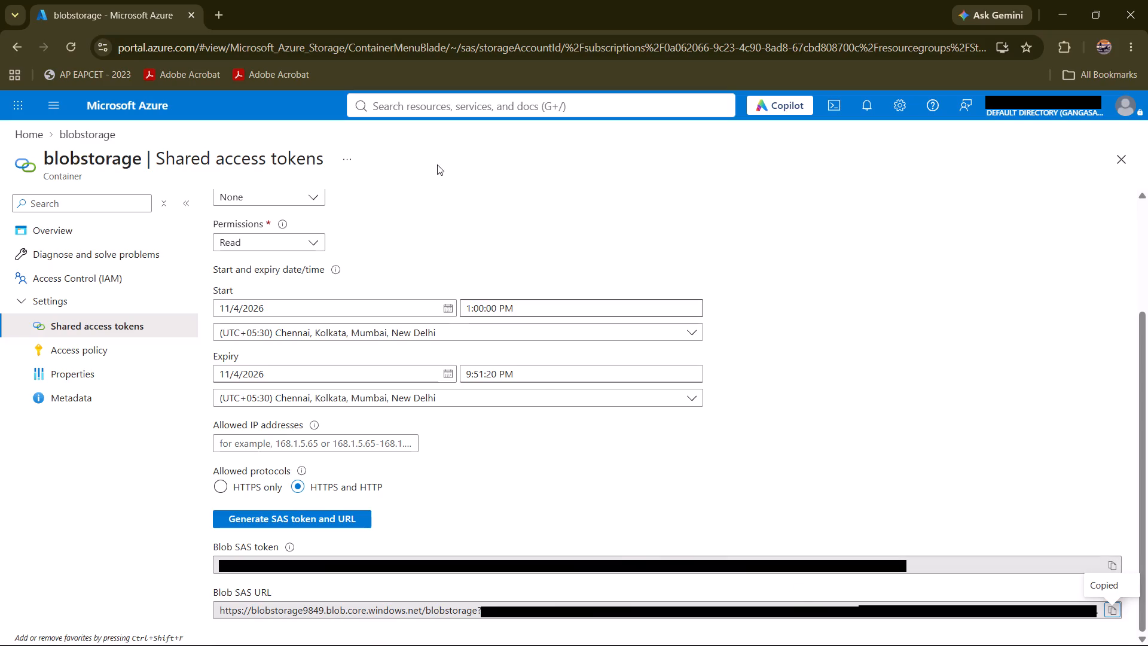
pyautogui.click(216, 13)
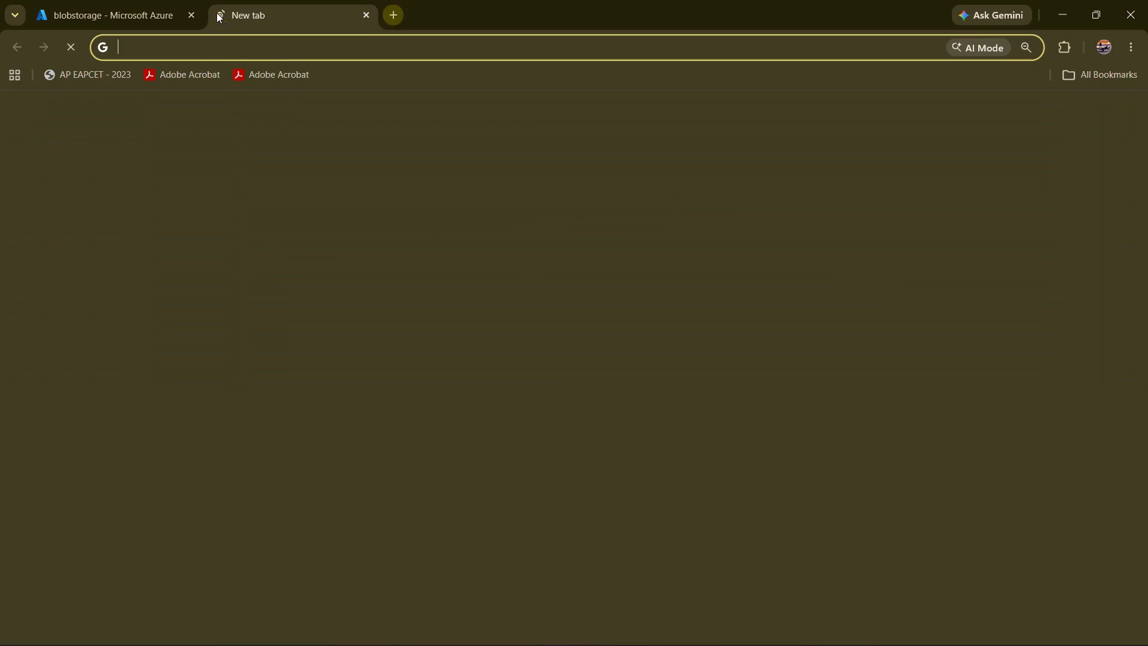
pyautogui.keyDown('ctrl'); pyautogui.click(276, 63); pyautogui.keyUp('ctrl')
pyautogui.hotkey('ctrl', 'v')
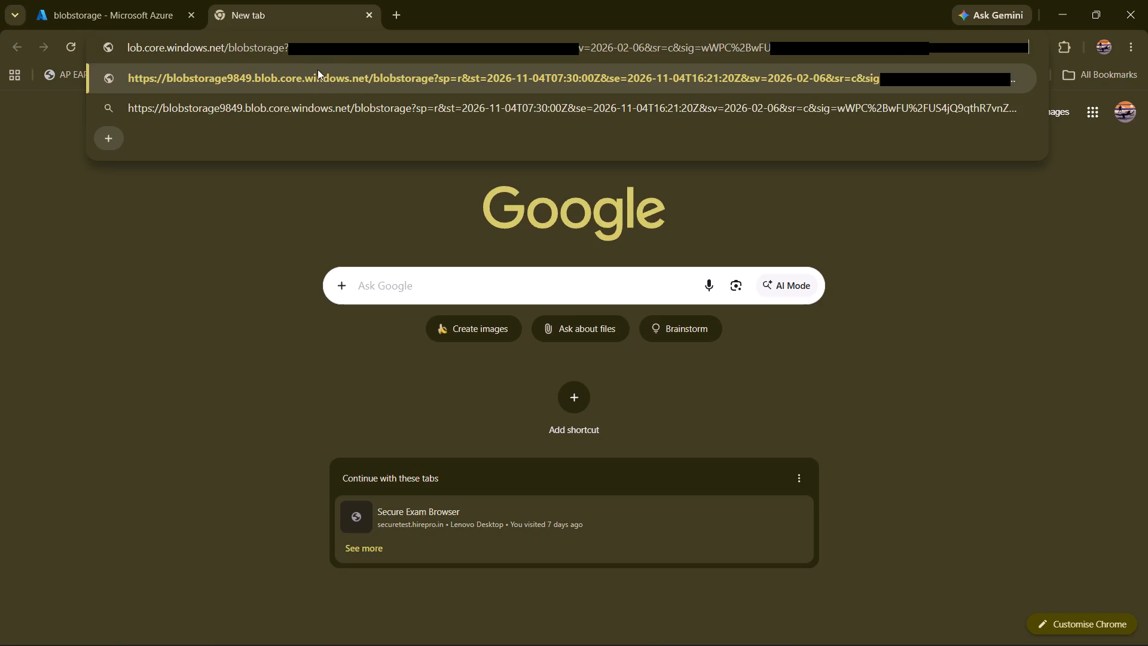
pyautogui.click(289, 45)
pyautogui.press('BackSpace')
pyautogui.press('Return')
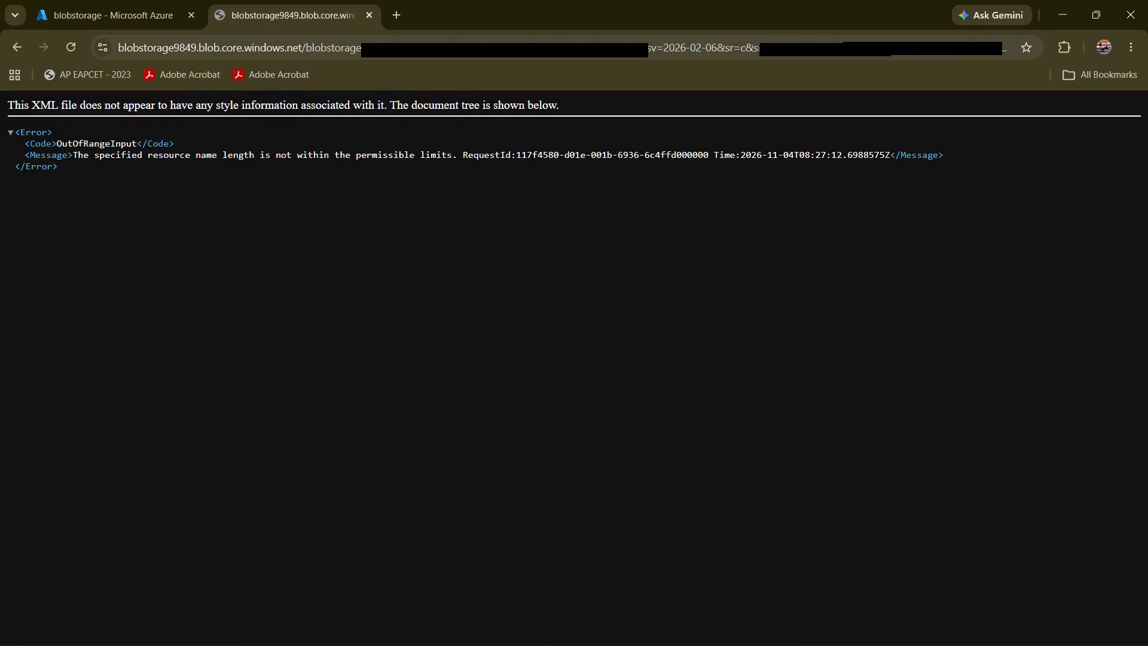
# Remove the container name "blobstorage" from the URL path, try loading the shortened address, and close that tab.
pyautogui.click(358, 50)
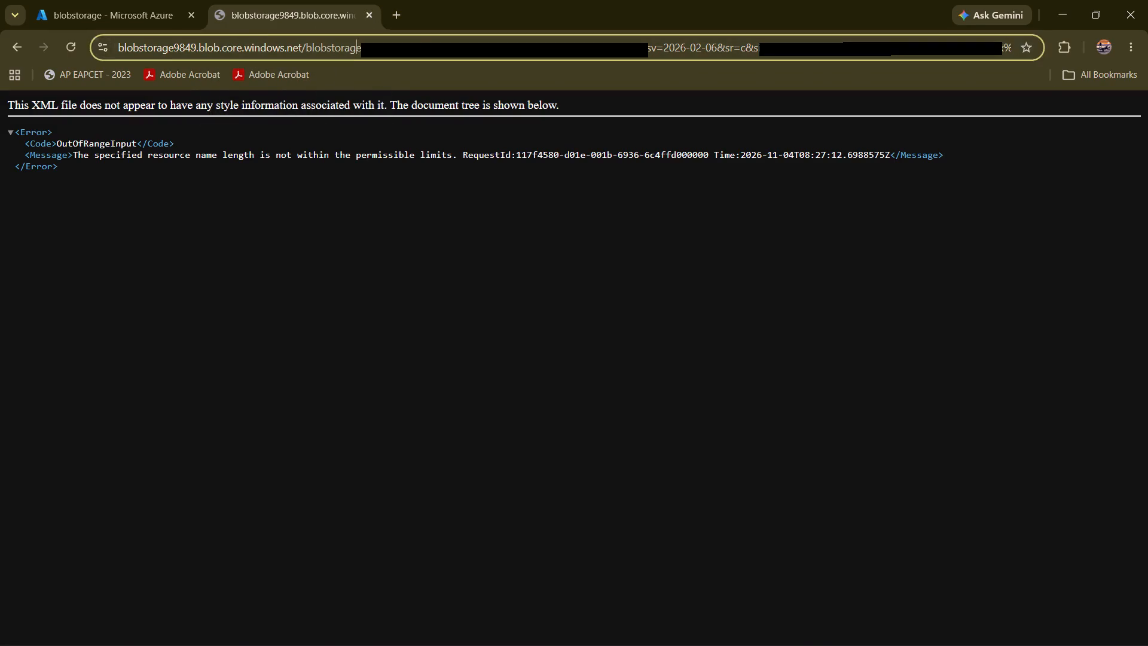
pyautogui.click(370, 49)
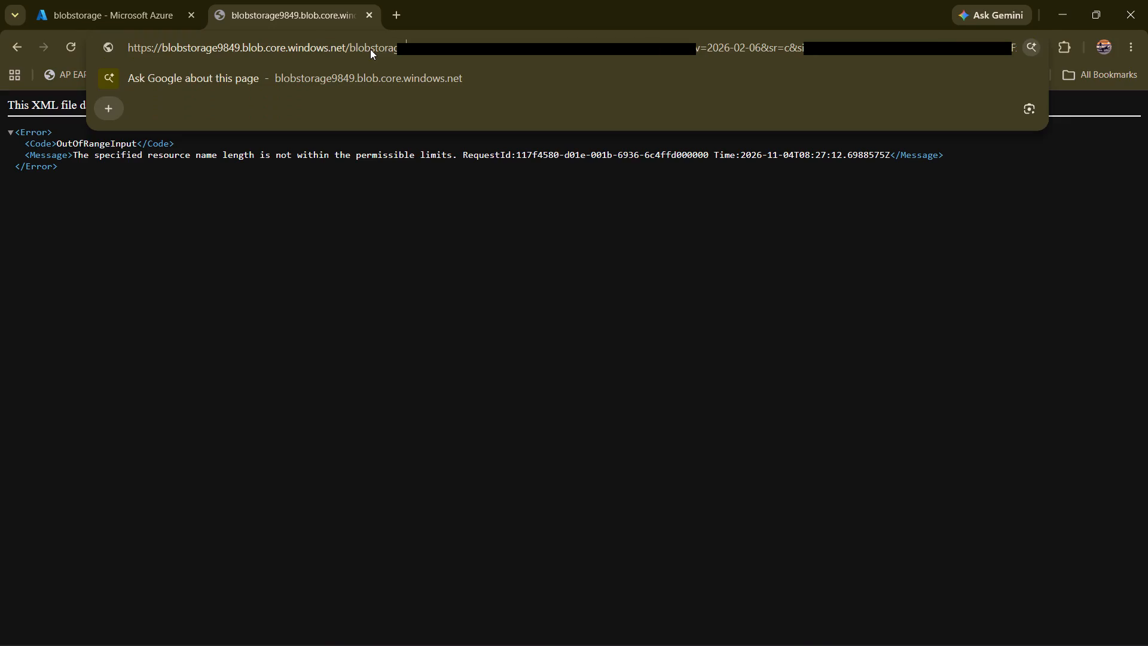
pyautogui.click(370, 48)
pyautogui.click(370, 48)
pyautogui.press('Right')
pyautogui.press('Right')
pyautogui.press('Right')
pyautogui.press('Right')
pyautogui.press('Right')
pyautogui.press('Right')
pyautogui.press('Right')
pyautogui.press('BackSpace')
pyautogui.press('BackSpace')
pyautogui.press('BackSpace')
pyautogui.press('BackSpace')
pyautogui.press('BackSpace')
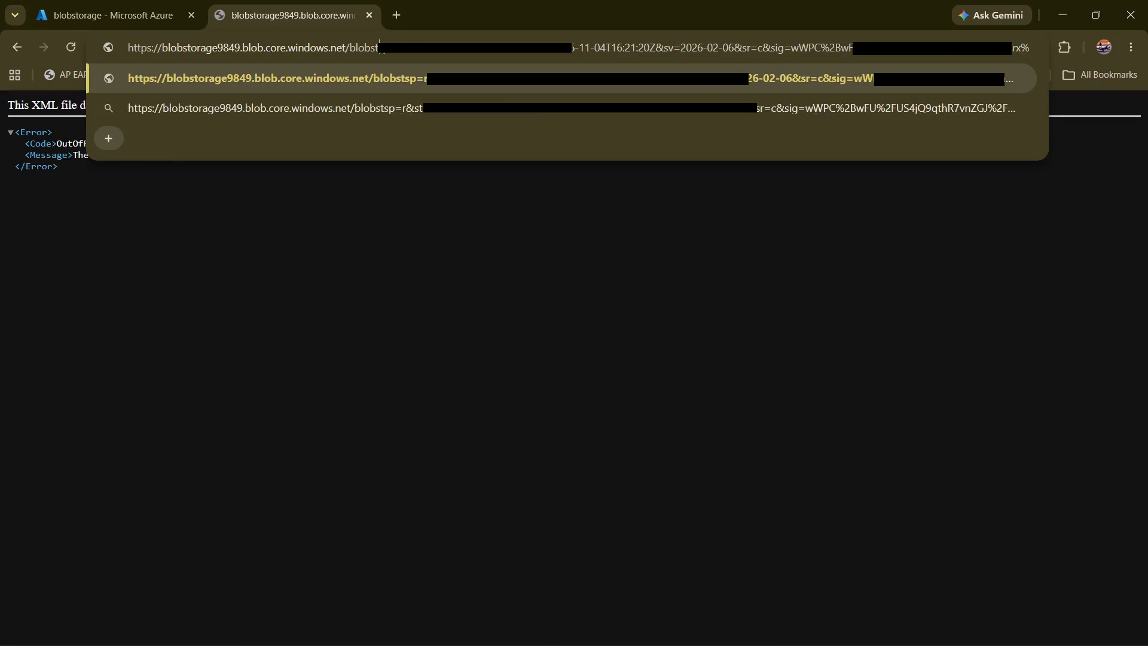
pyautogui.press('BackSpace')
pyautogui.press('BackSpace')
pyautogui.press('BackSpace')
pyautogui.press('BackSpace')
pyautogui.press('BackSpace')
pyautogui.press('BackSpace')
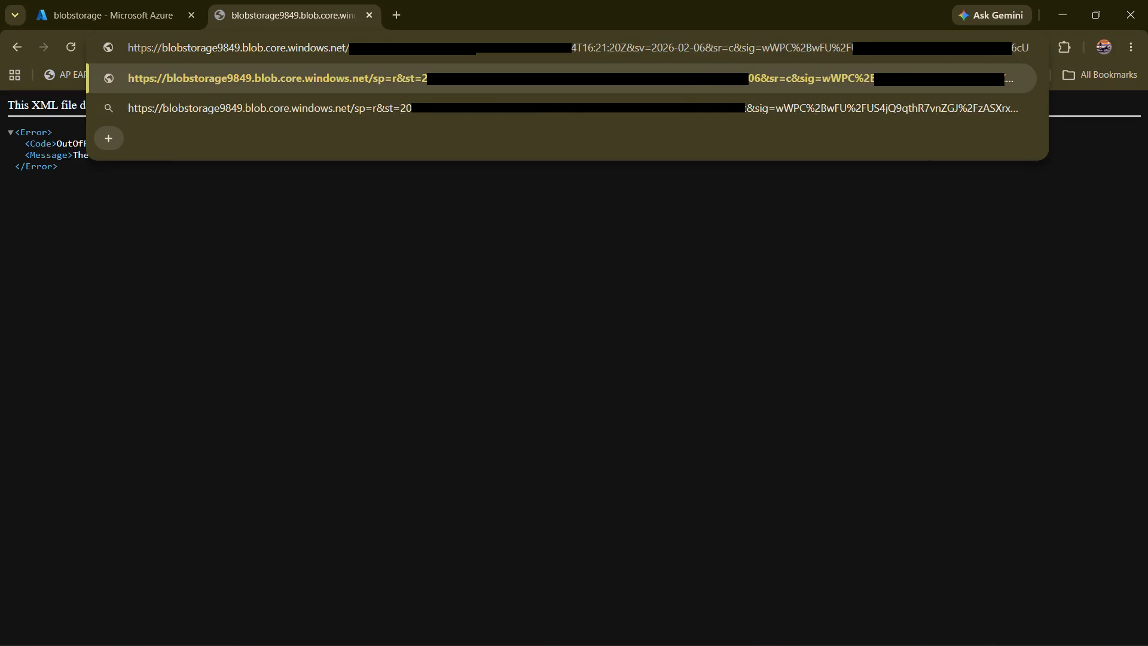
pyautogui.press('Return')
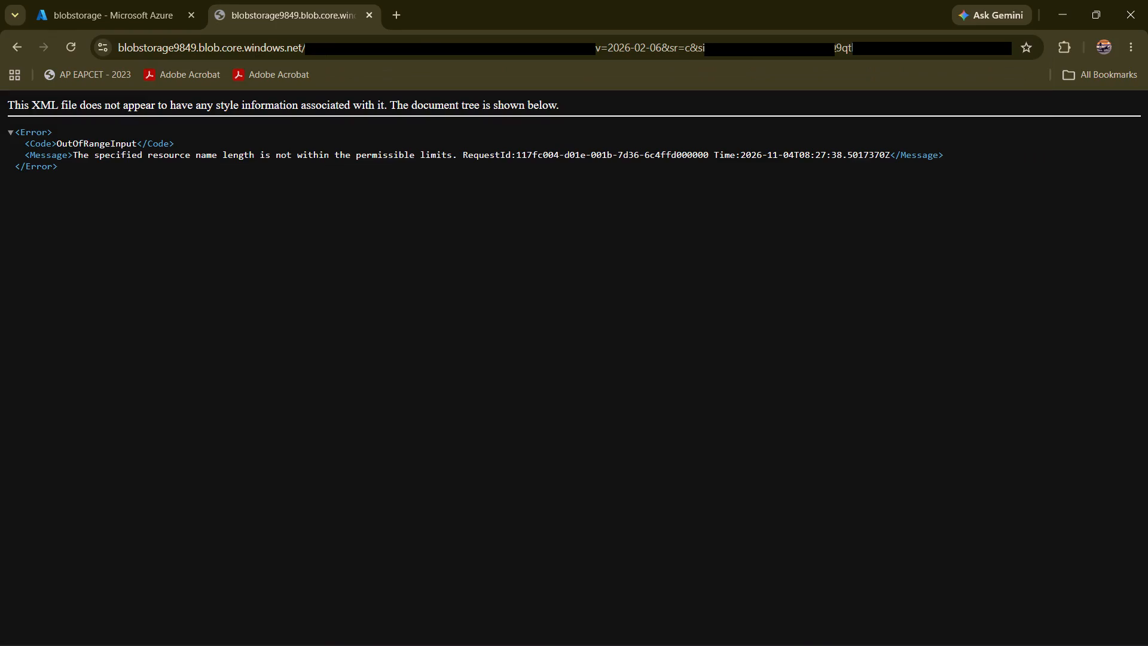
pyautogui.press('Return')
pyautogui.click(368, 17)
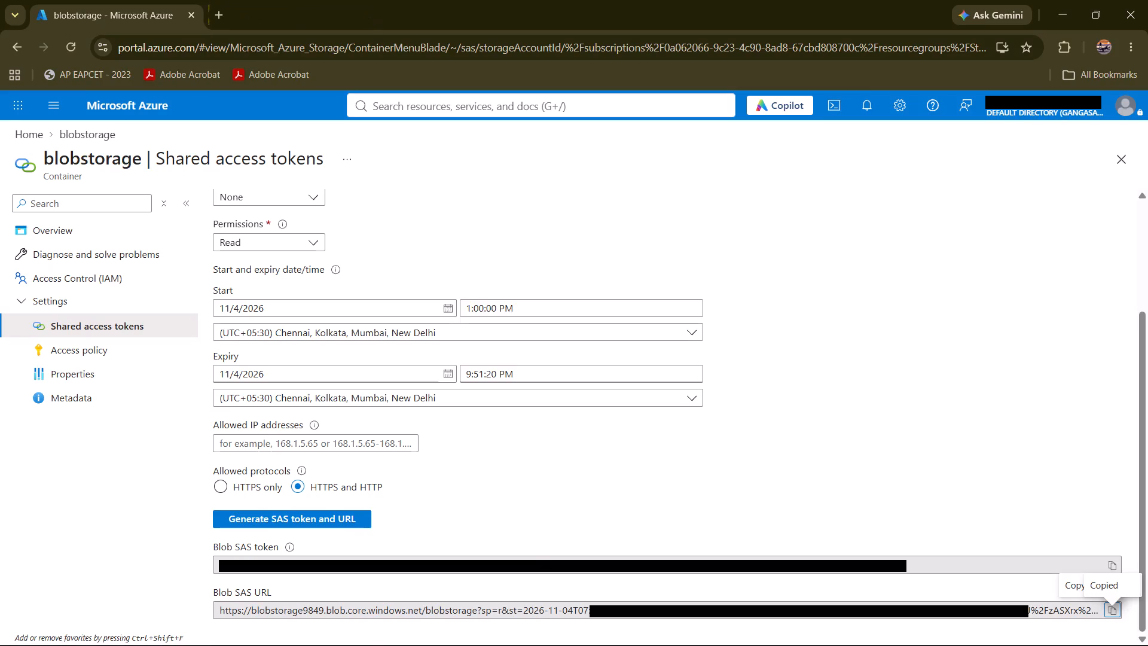
# Copy the container's Blob SAS token and paste it into the Google search box of a new tab.
pyautogui.scroll(-1, 521, 448)
pyautogui.hscroll(-2, 875, 610)
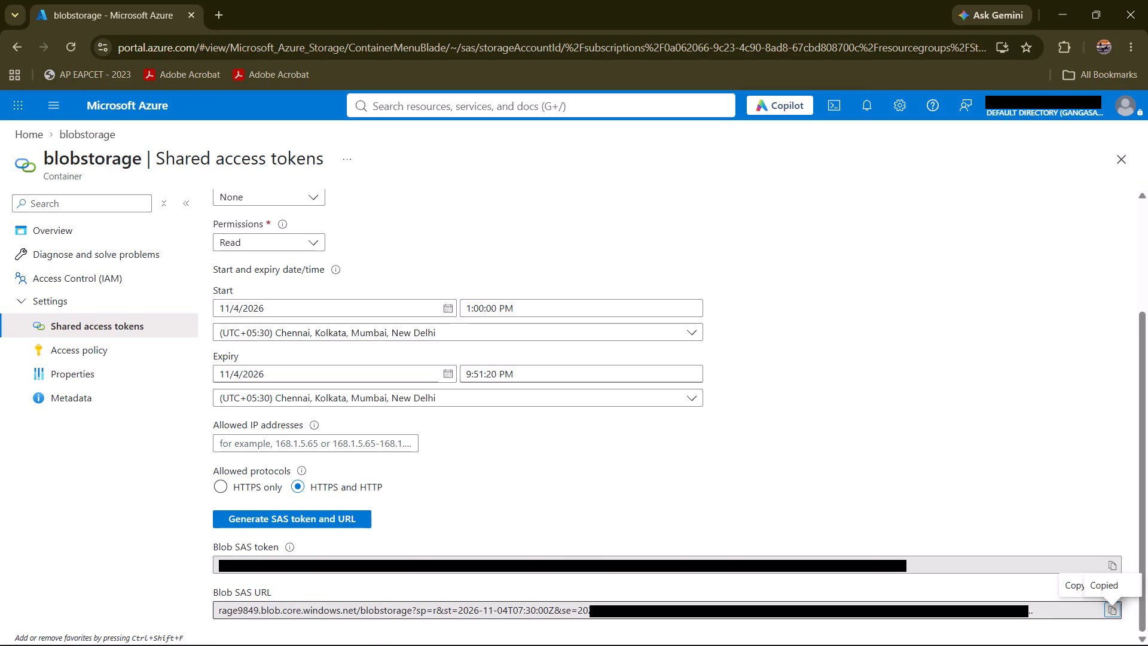
pyautogui.click(1109, 566)
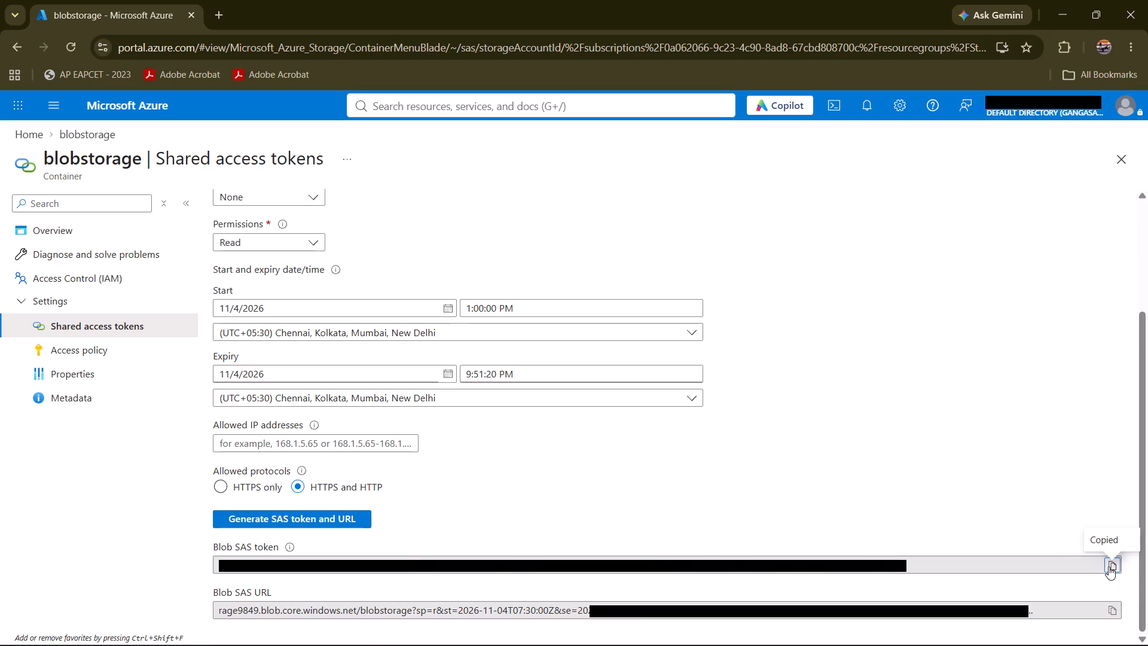
pyautogui.click(218, 14)
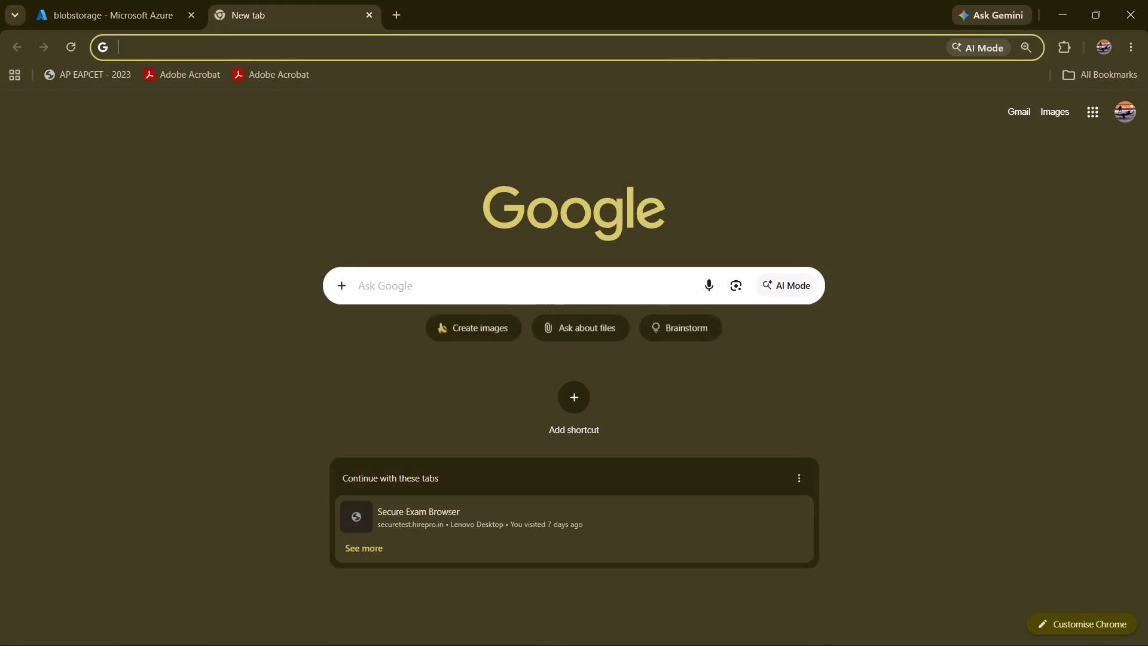
pyautogui.click(374, 279)
pyautogui.hotkey('ctrl', 'v')
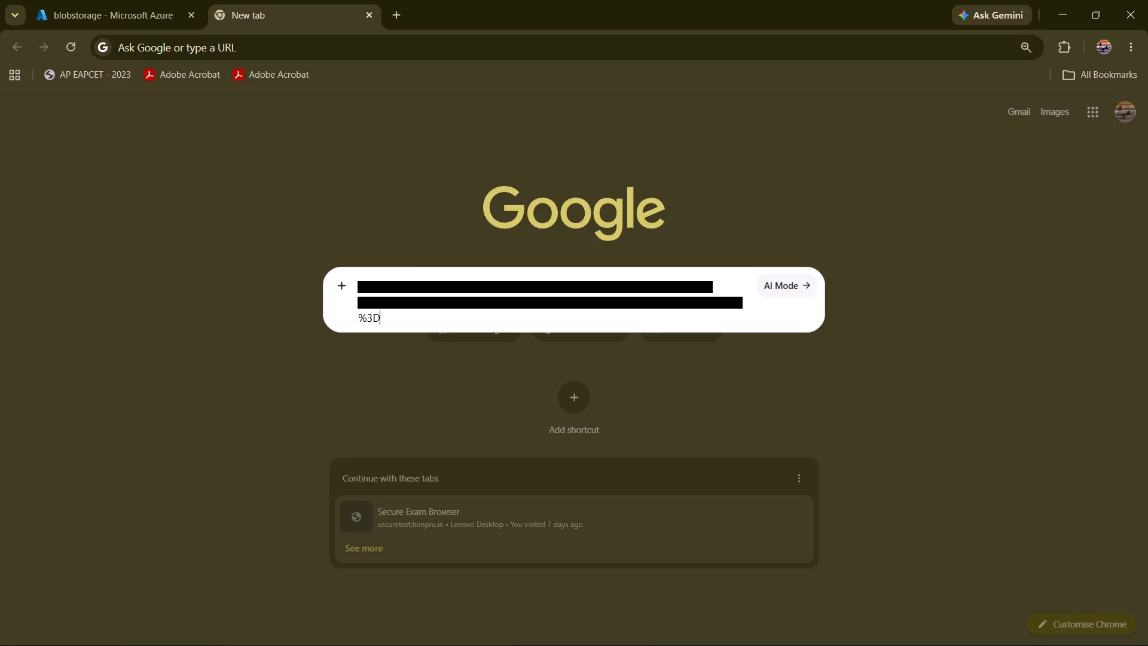
# Return to the Azure portal and view the blobstorage container's Overview and its Diagnose and solve problems page.
pyautogui.click(115, 0)
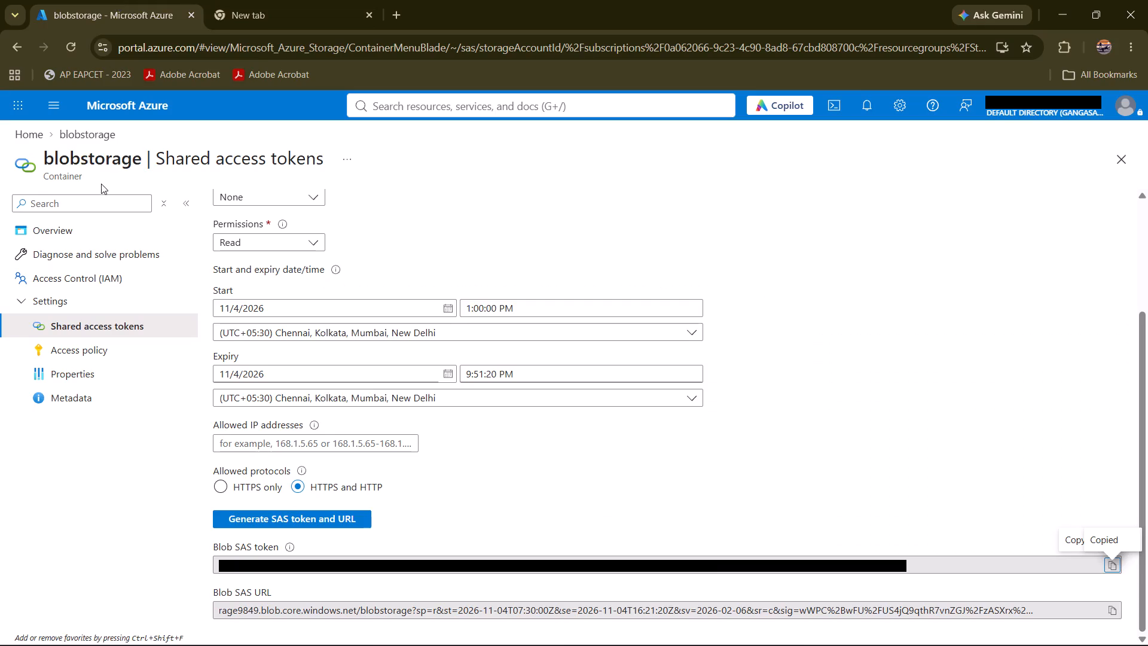
pyautogui.click(65, 233)
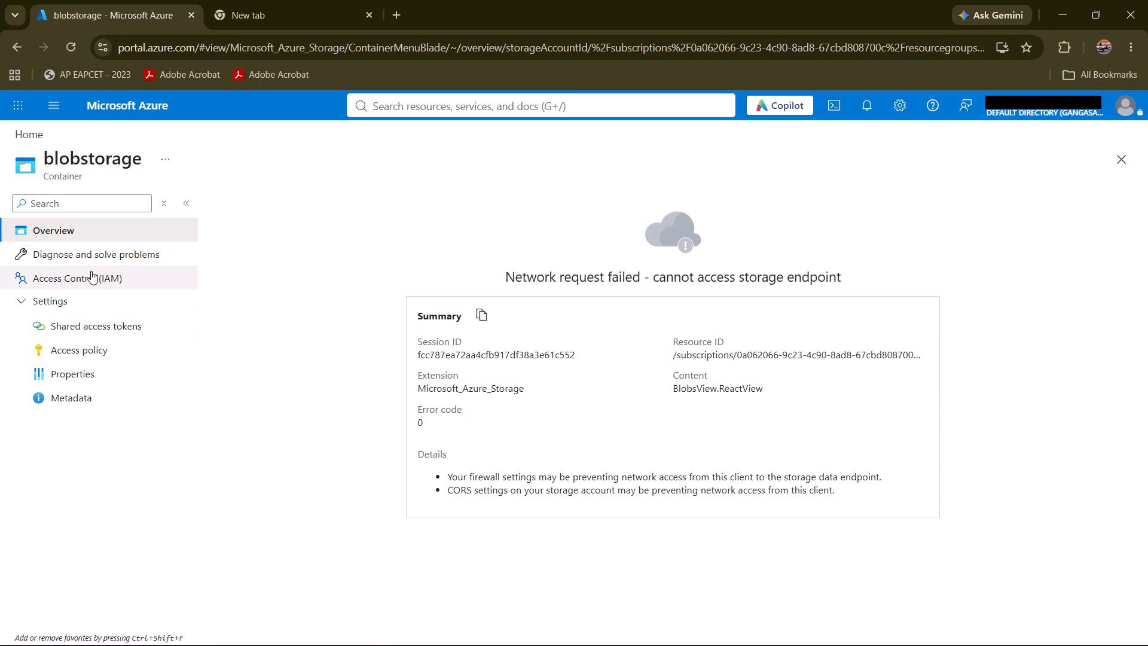
pyautogui.click(75, 254)
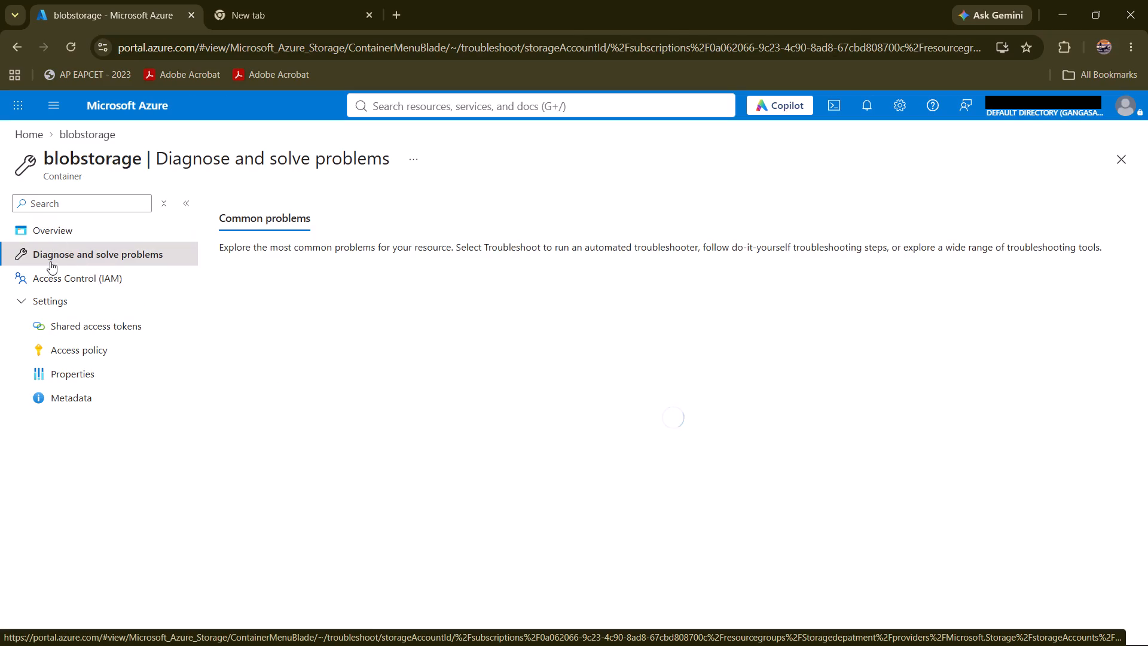
# View the blobstorage container's Access Control (IAM) page, then go back to its Shared access tokens page and refresh the portal.
pyautogui.click(59, 278)
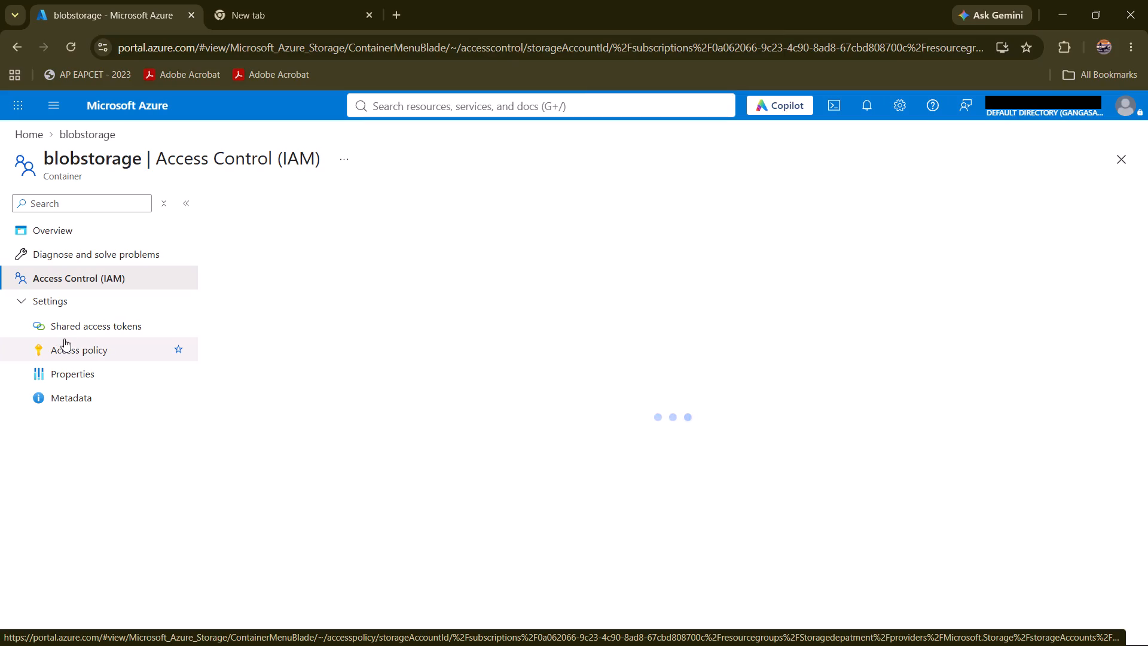
pyautogui.click(17, 46)
pyautogui.click(17, 46)
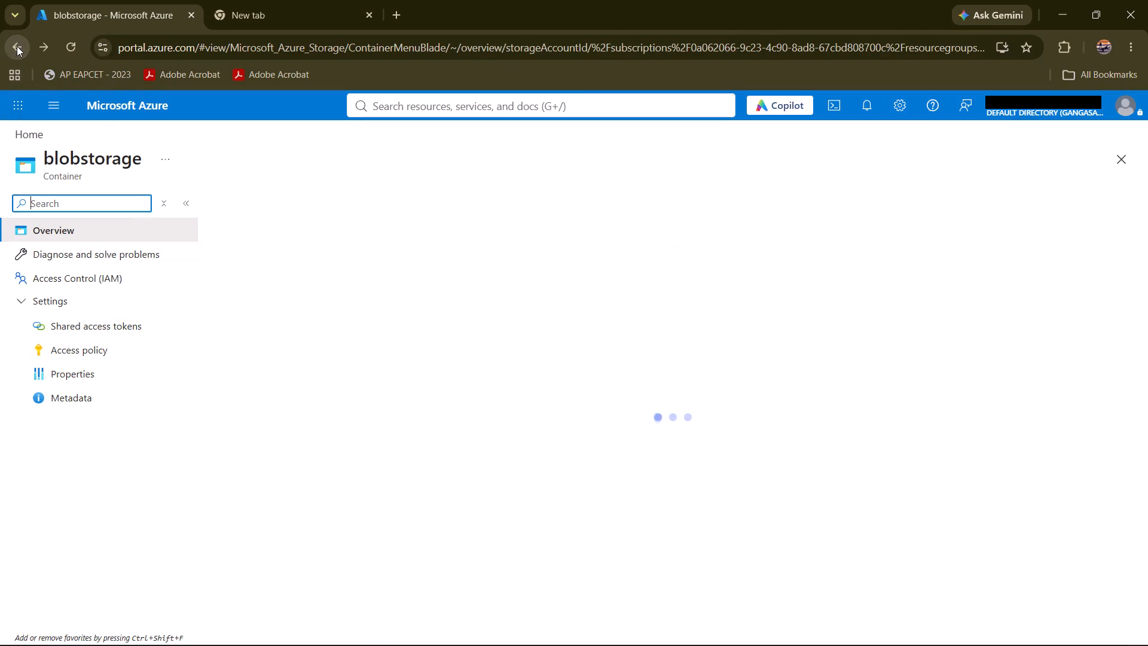
pyautogui.click(17, 46)
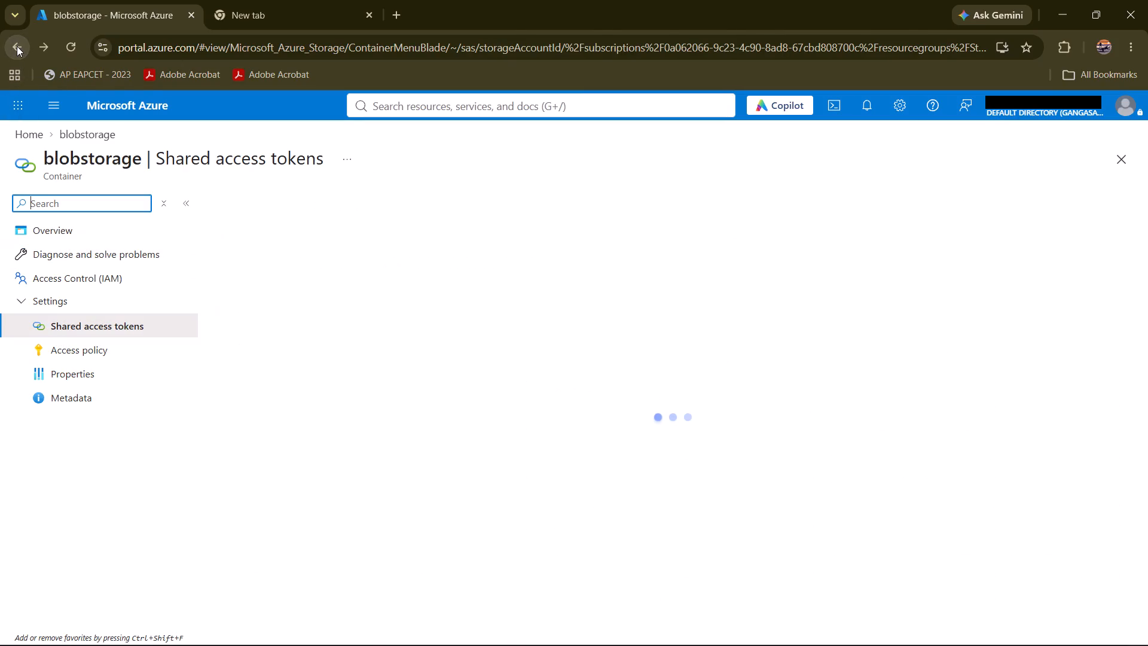
pyautogui.click(17, 46)
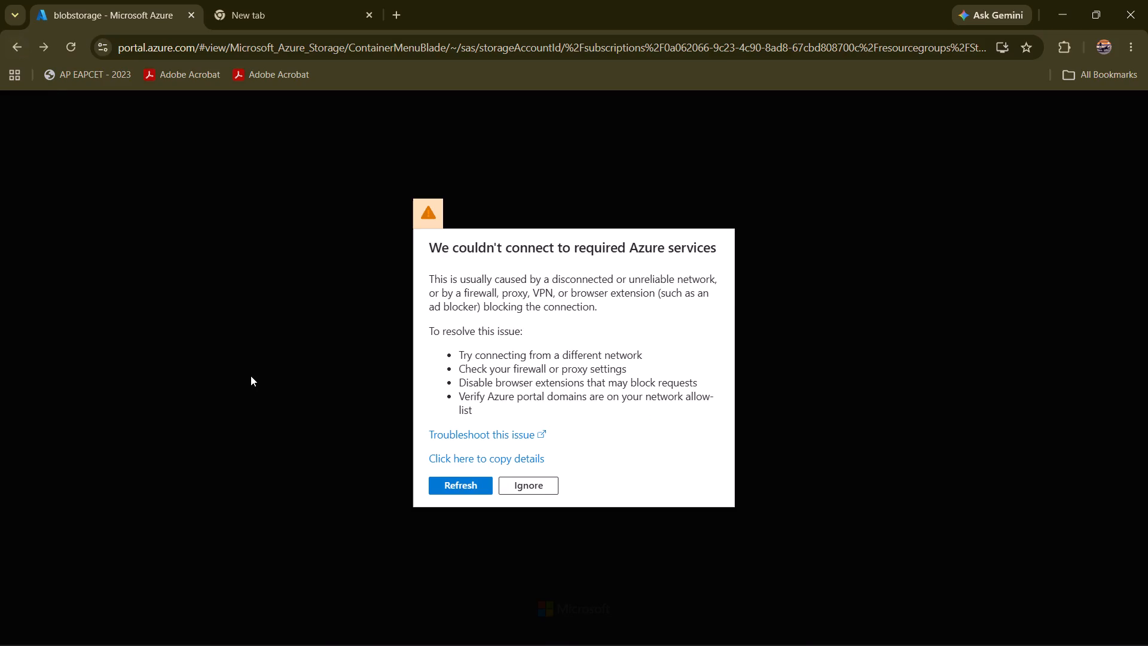
pyautogui.click(456, 488)
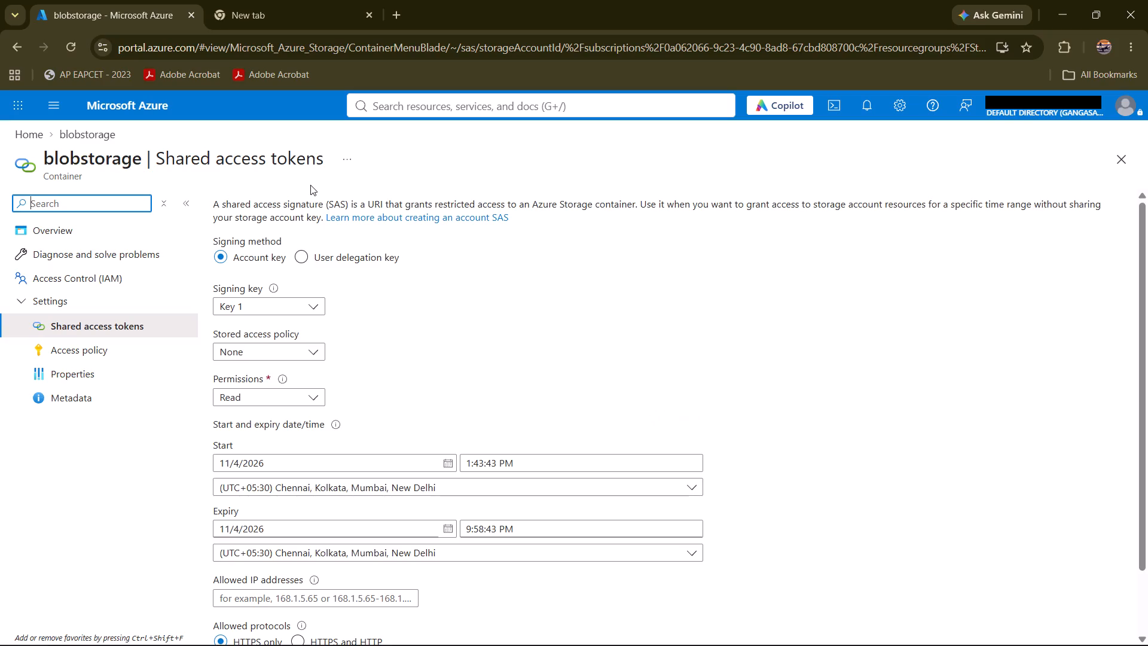
# Review the signing, permission, start and expiry, and protocol settings on the container's Shared access tokens form.
pyautogui.scroll(-3, 310, 185)
pyautogui.scroll(-3, 398, 337)
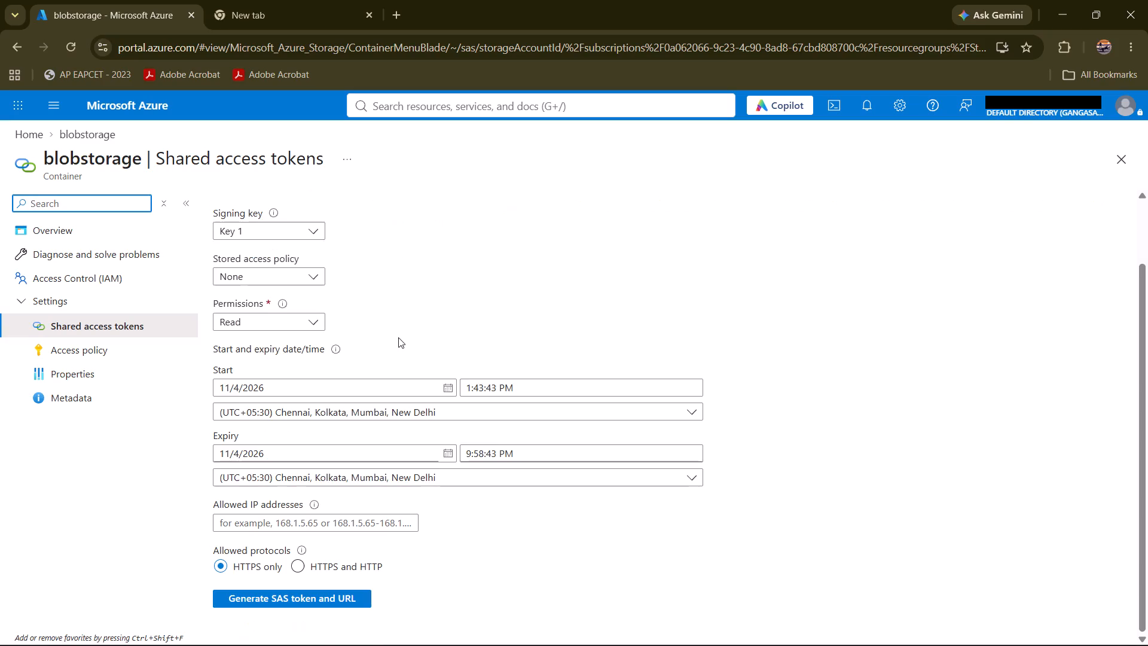
pyautogui.scroll(-4, 398, 337)
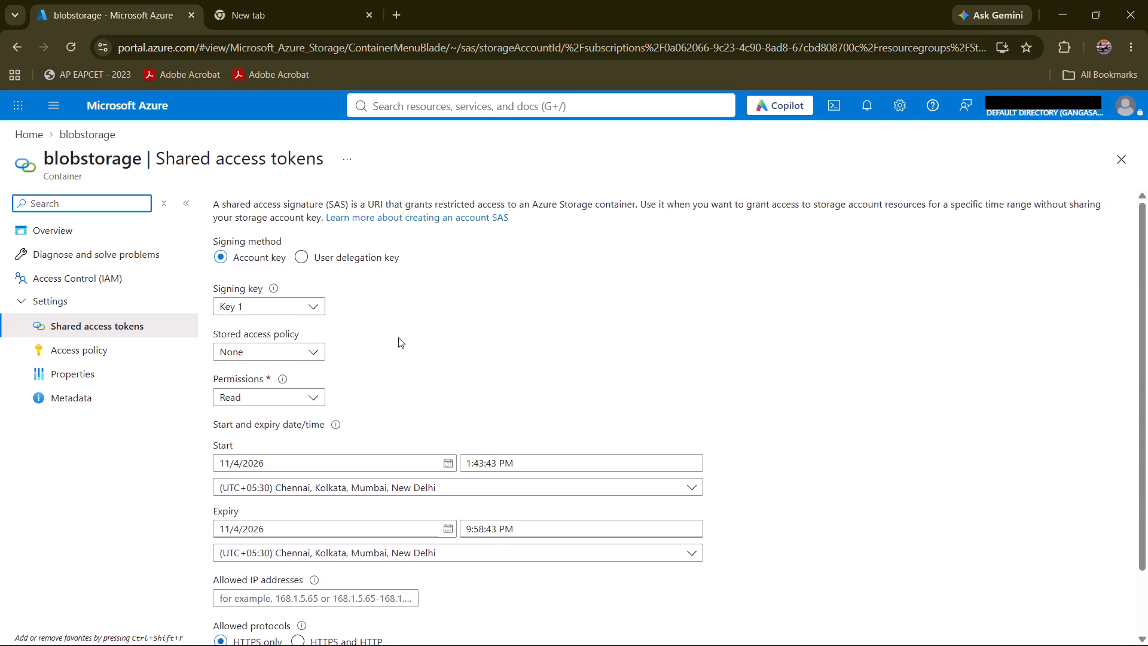
pyautogui.scroll(-1, 398, 337)
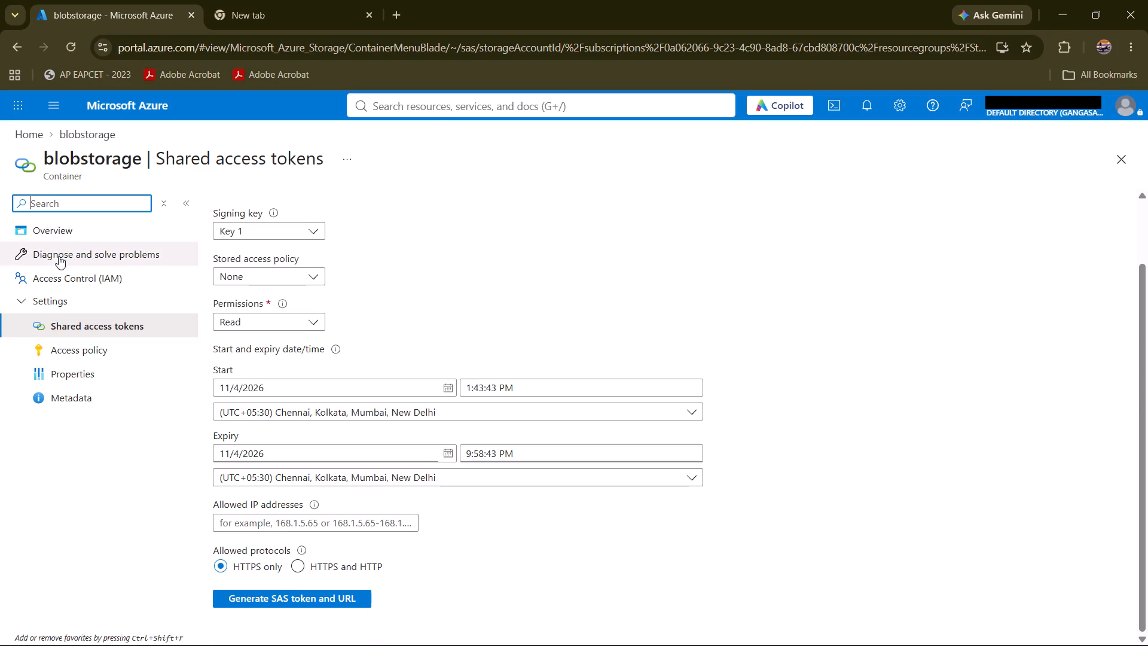
# Return to the Azure portal home page.
pyautogui.click(95, 109)
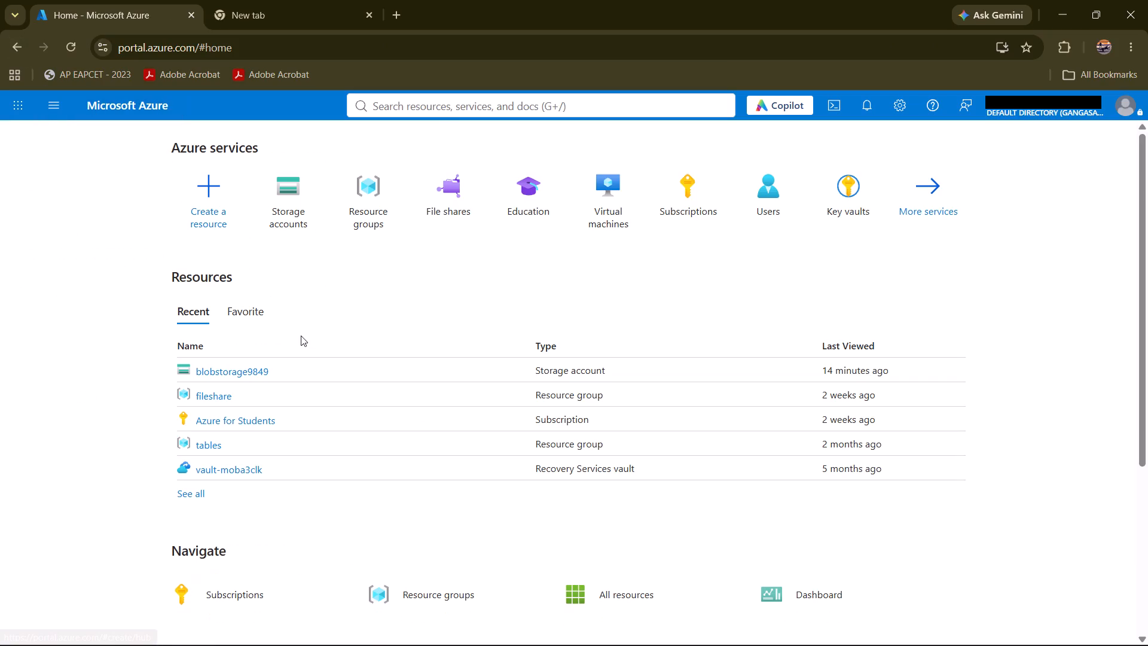
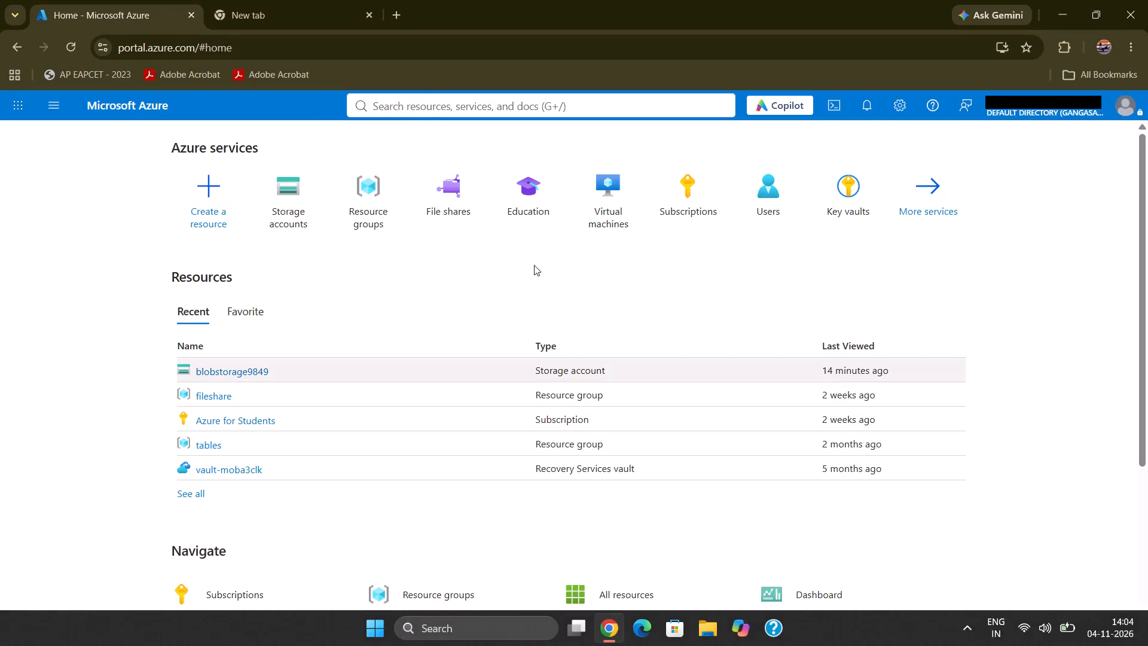
# Search for the Resource groups service and open the blobstorage9849 storage account inside the Storagedepatment group.
pyautogui.click(440, 106)
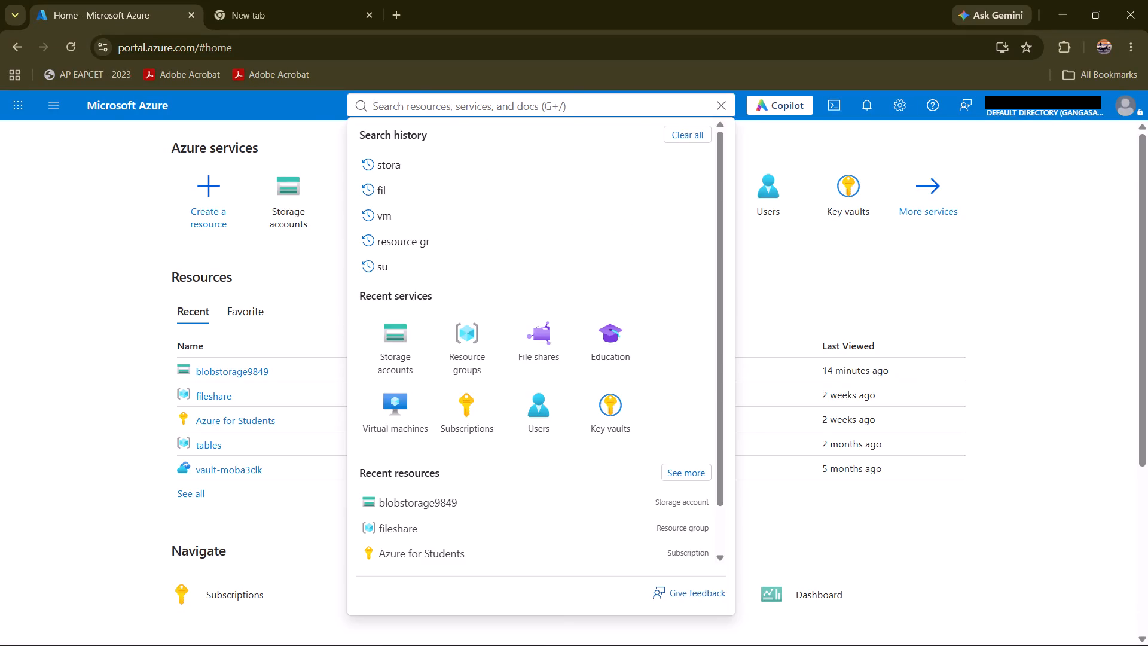
pyautogui.write('re')
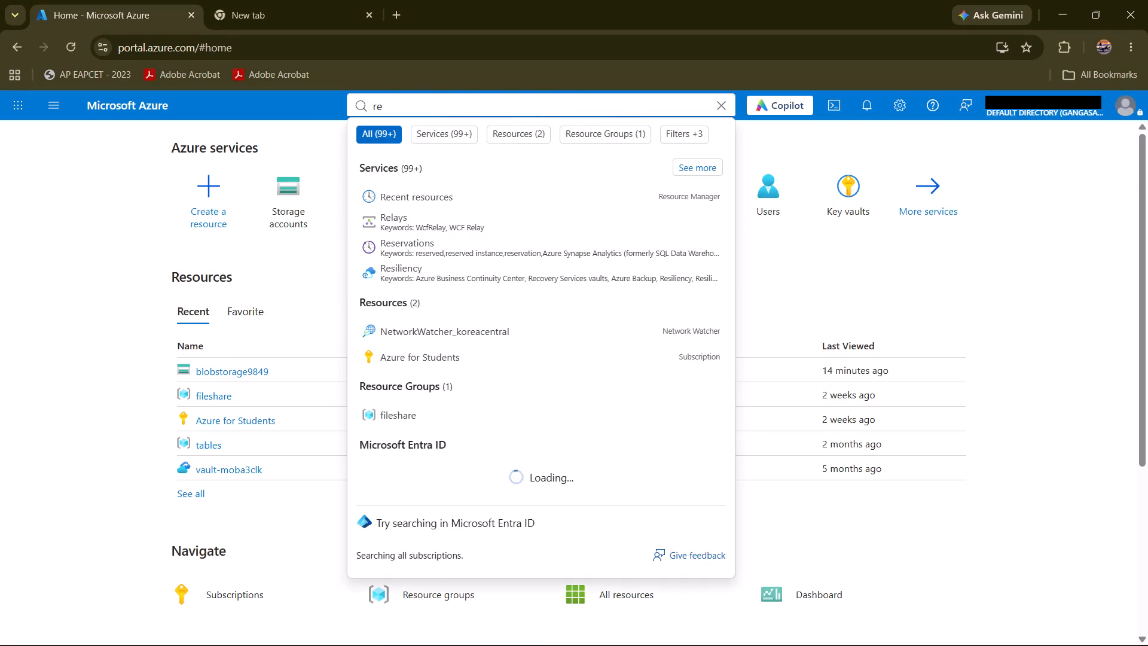
pyautogui.click(432, 104)
pyautogui.press('s')
pyautogui.write('ource')
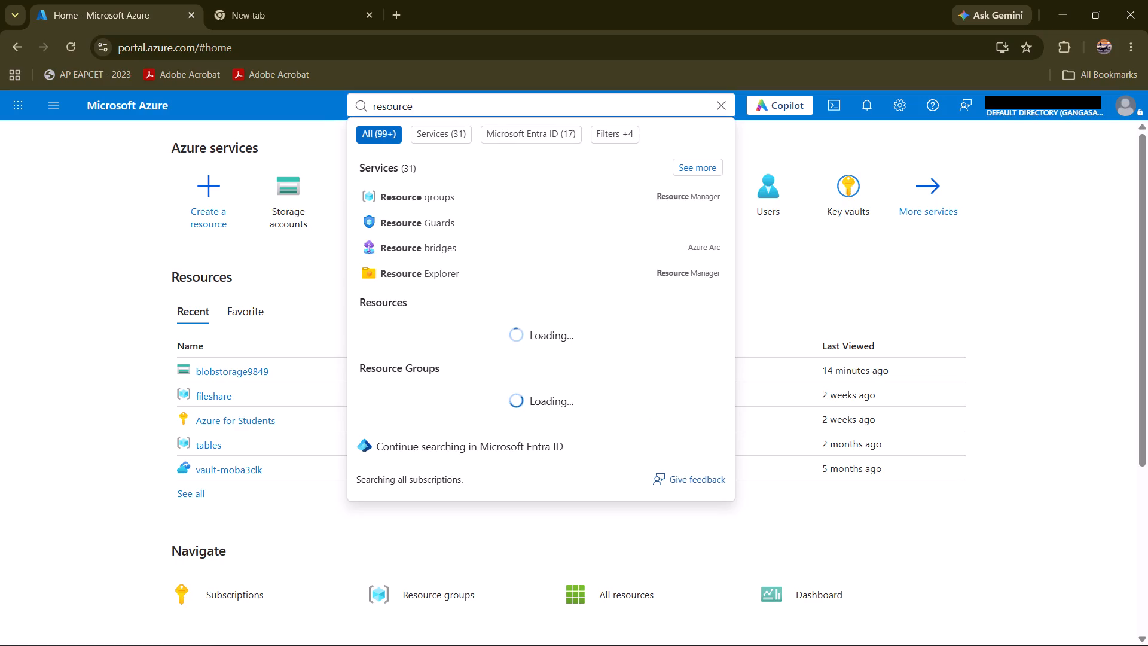
pyautogui.click(456, 201)
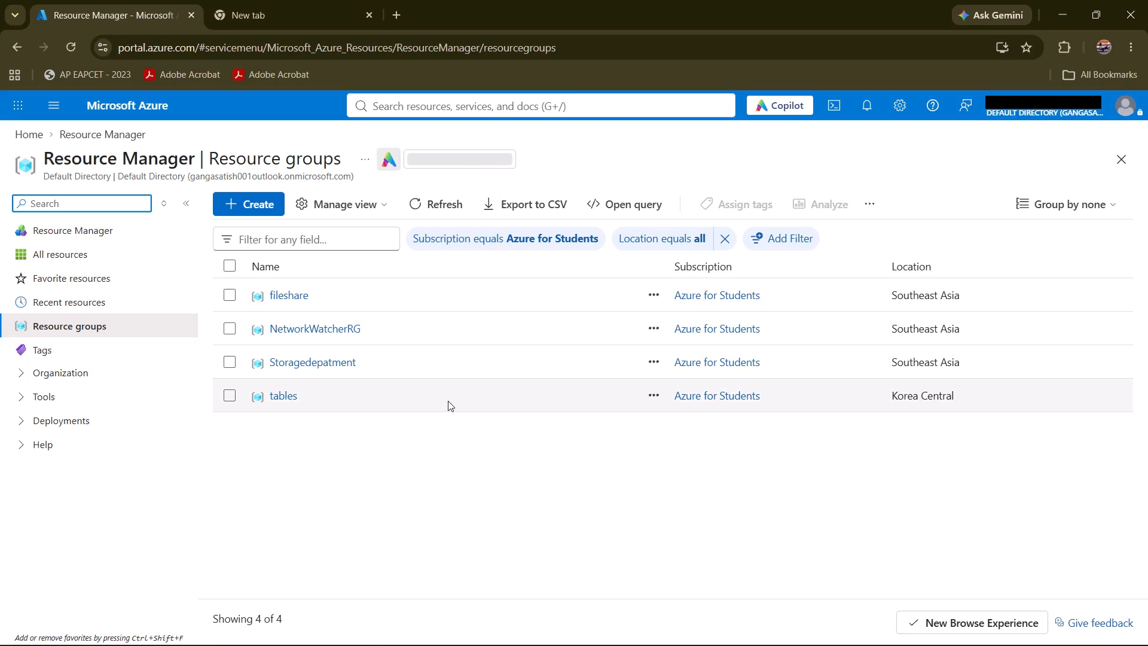
pyautogui.click(284, 360)
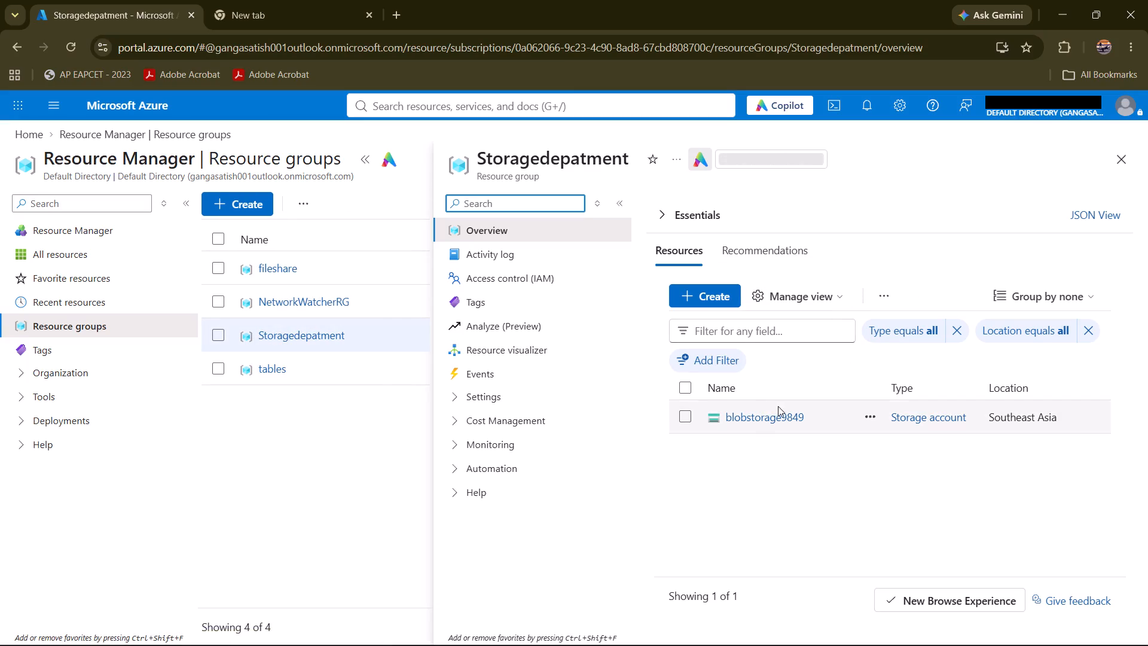
pyautogui.click(767, 419)
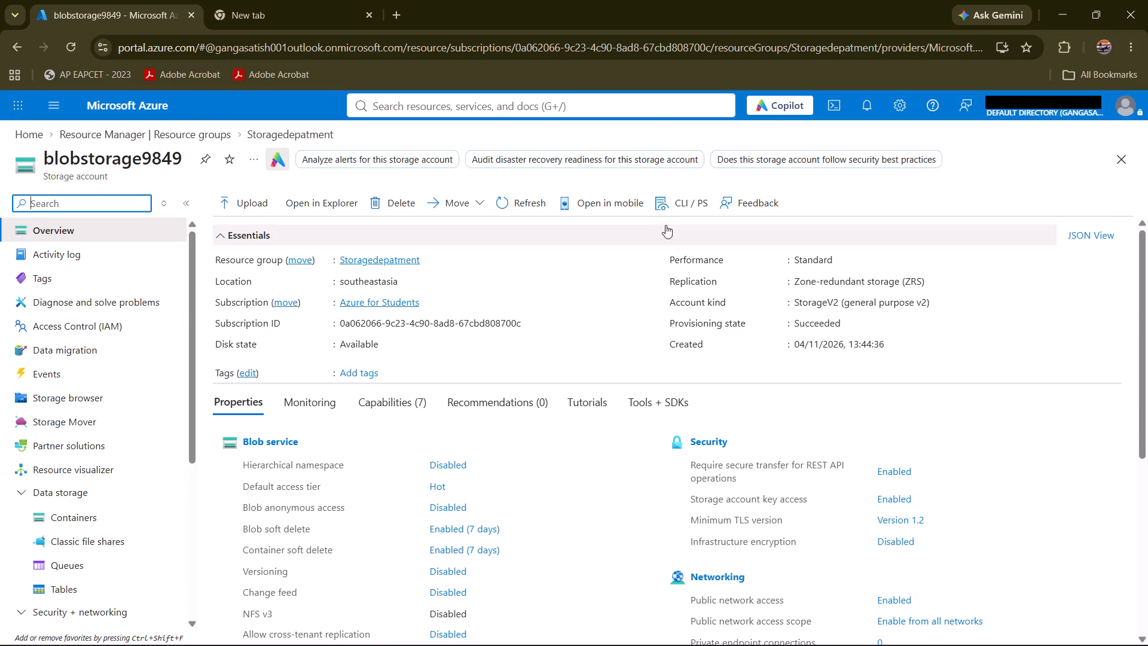
# Delete the blobstorage9849 storage account, confirming the deletion with its name.
pyautogui.click(397, 206)
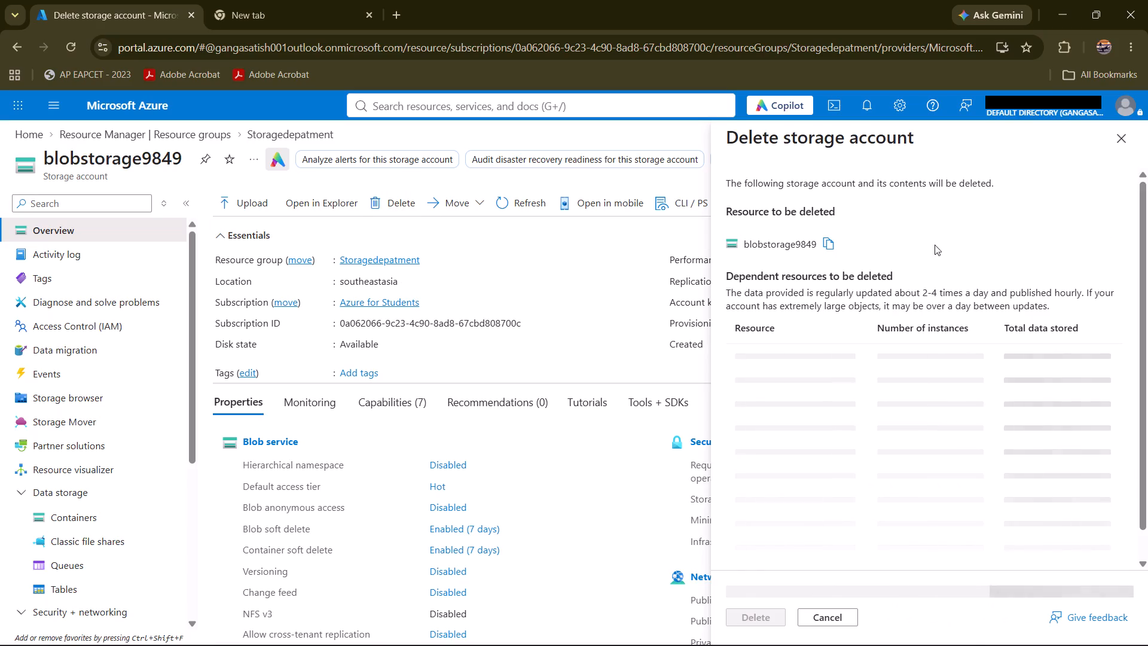
pyautogui.click(827, 247)
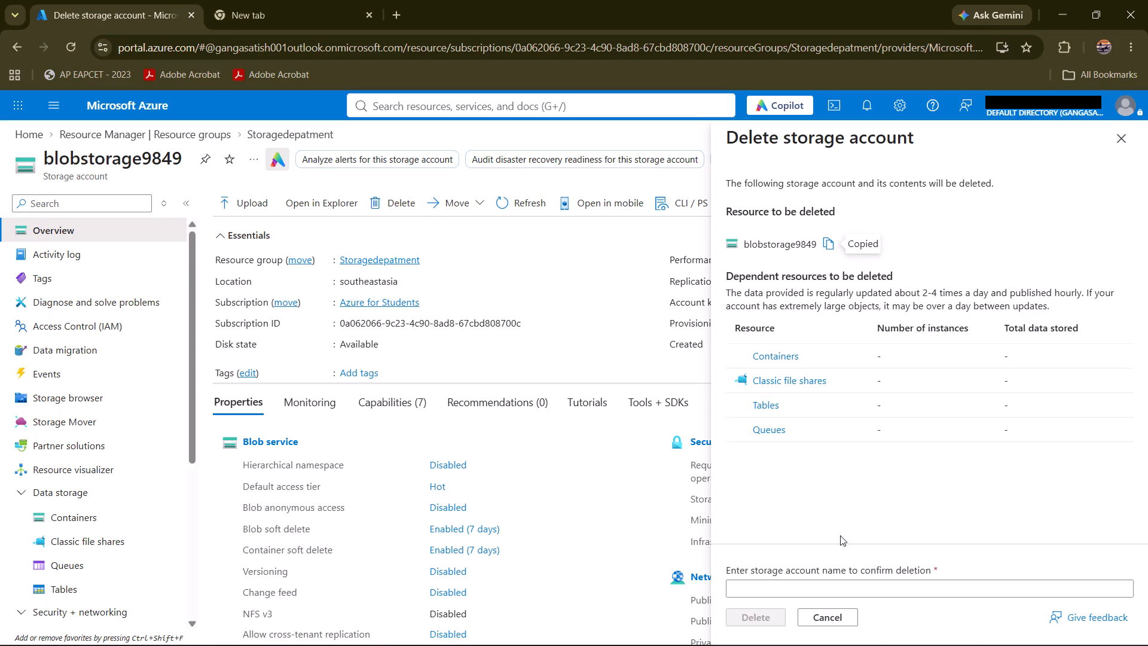
pyautogui.click(775, 590)
pyautogui.hotkey('ctrl', 'v')
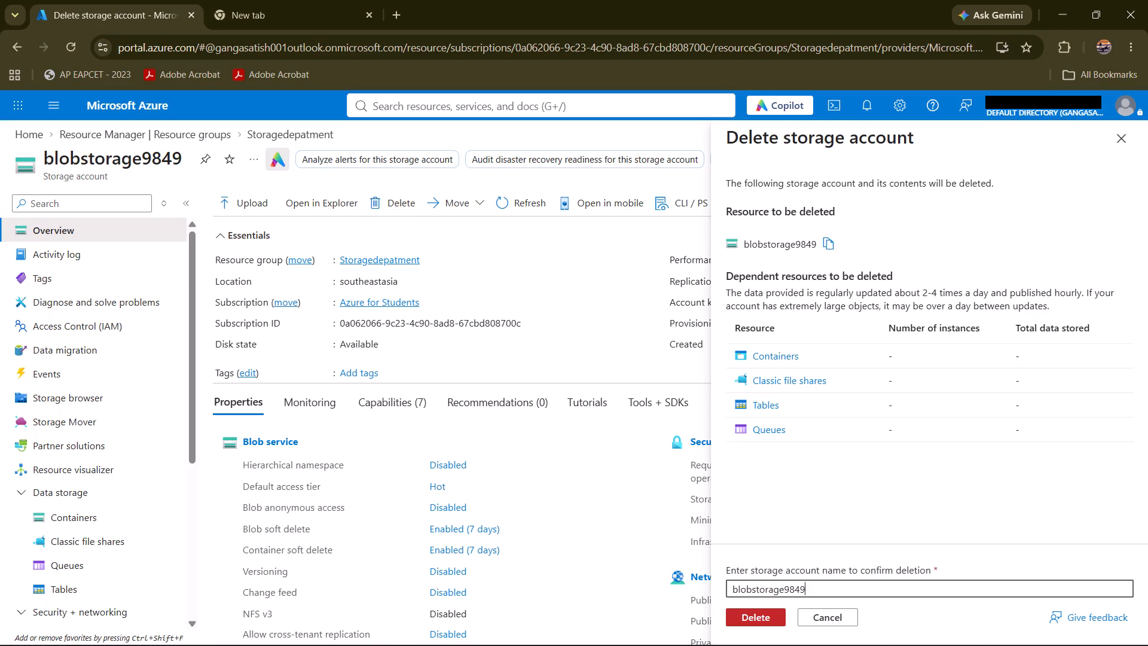
pyautogui.click(767, 615)
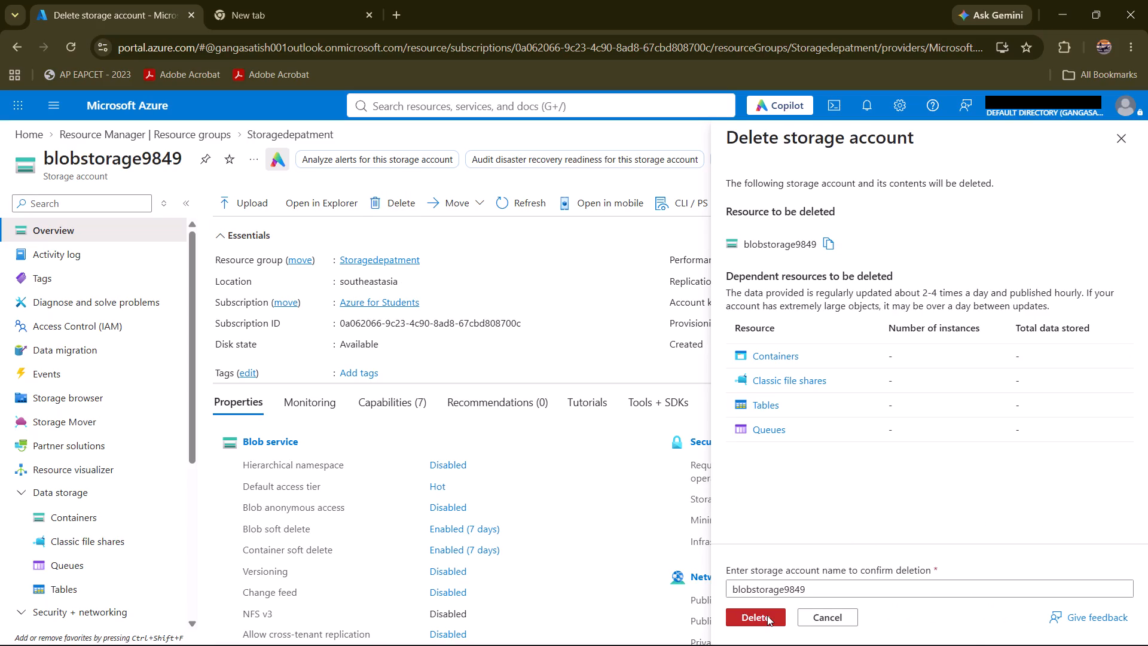
pyautogui.click(936, 430)
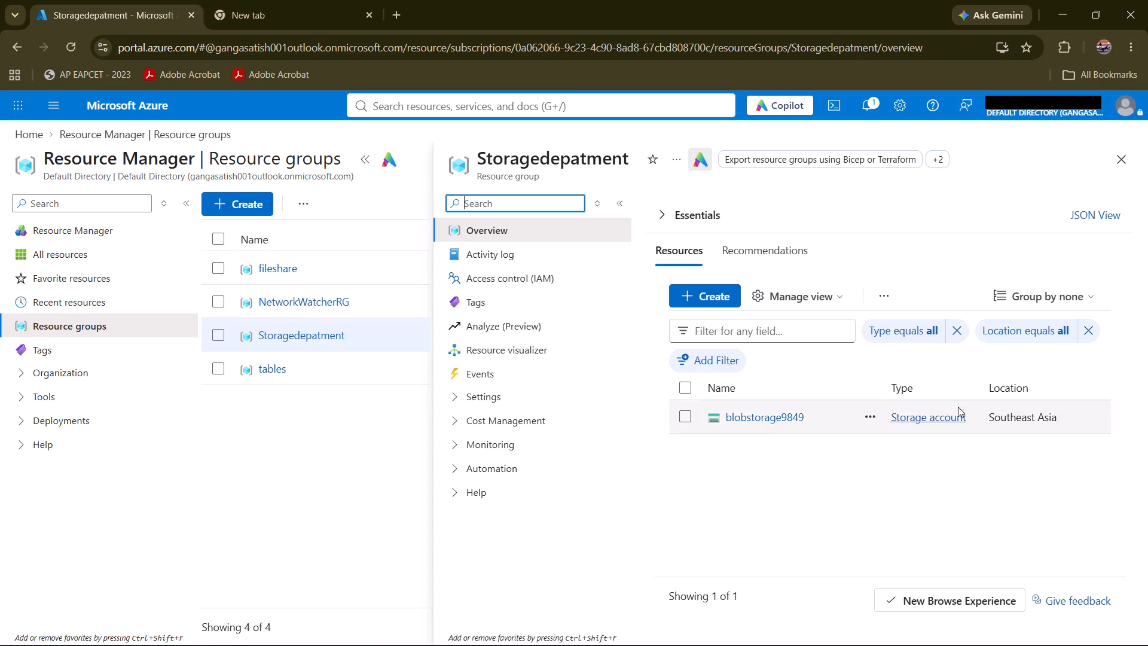
# Go back to the resource groups list and reload the page to update it.
pyautogui.click(1120, 160)
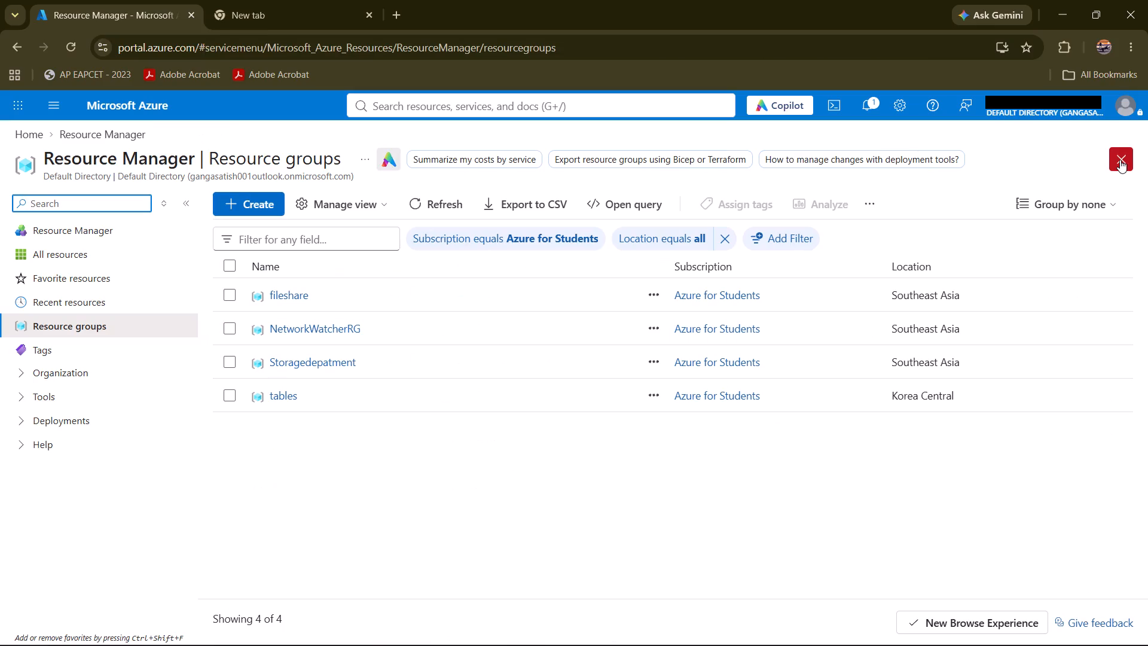
pyautogui.click(627, 468)
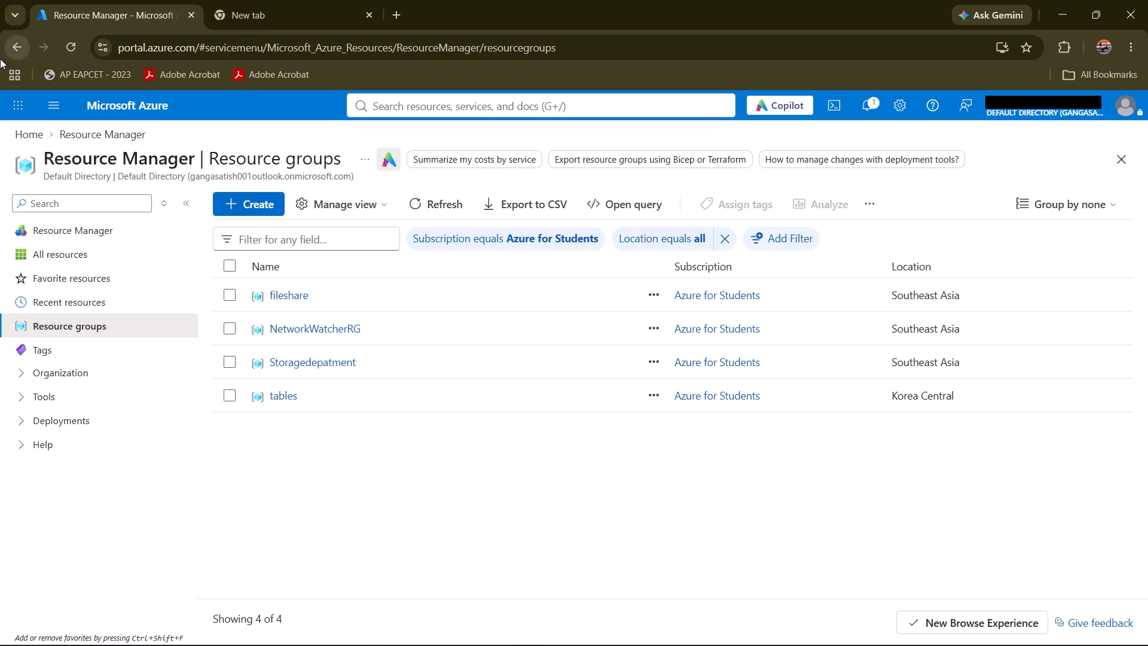
pyautogui.click(68, 44)
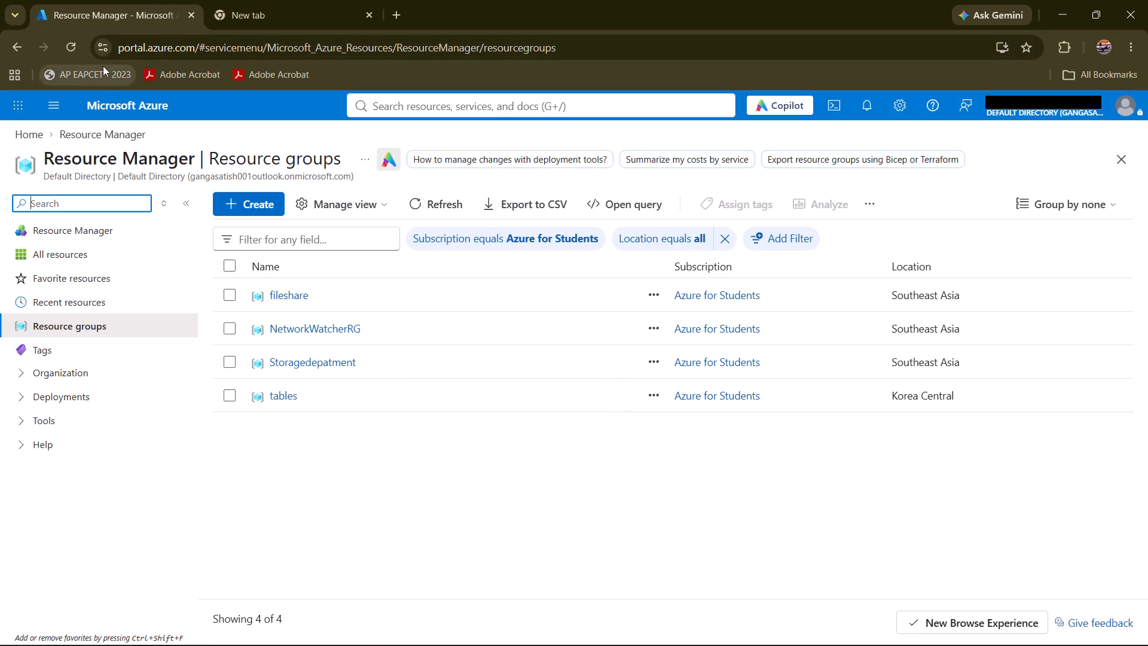
pyautogui.click(75, 51)
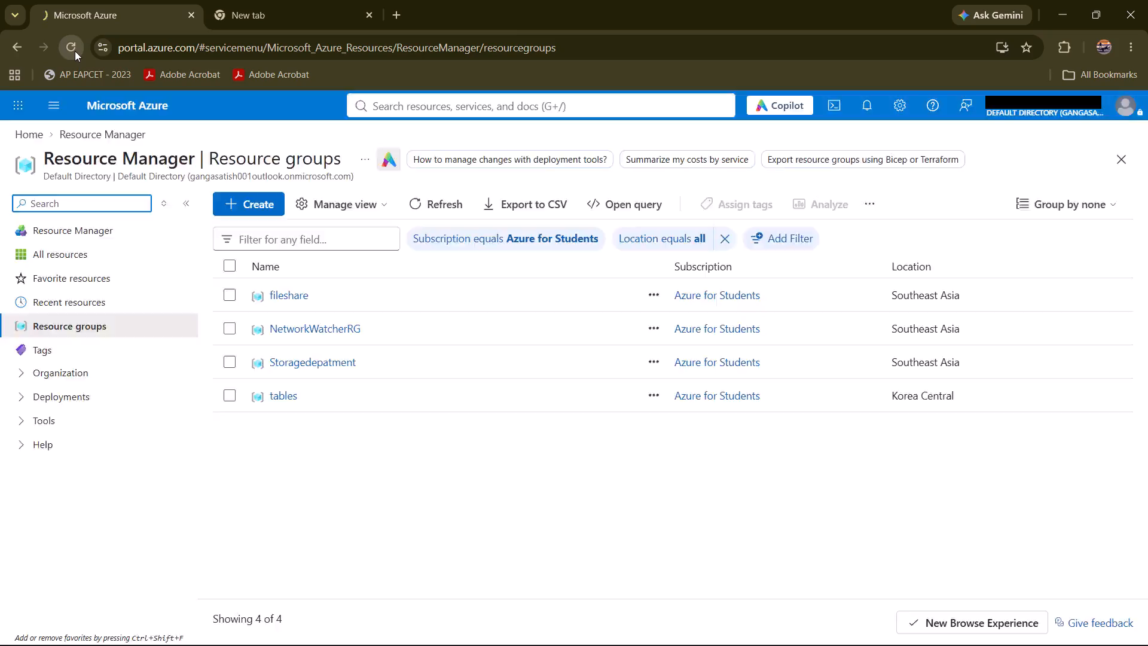
pyautogui.click(75, 51)
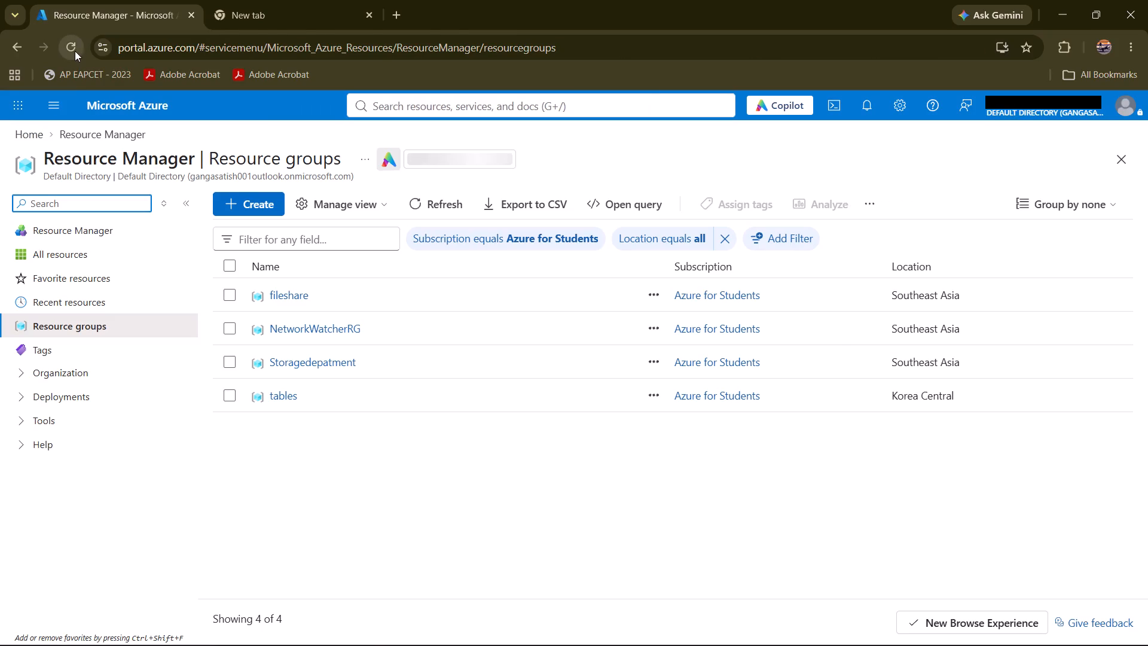
pyautogui.click(75, 51)
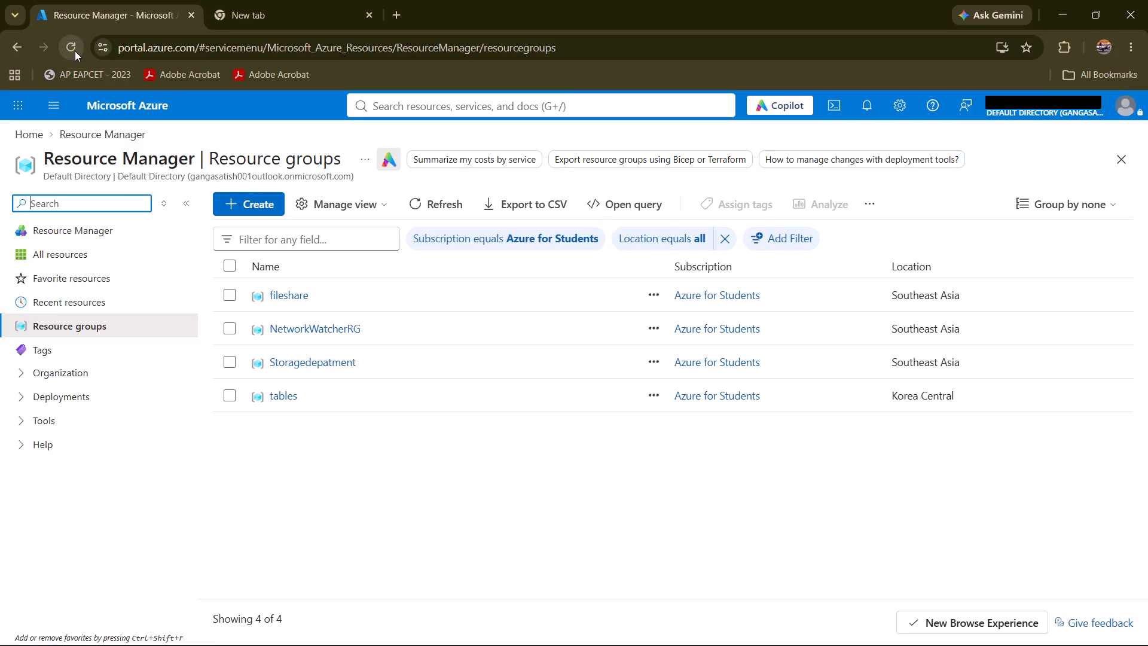
pyautogui.click(75, 51)
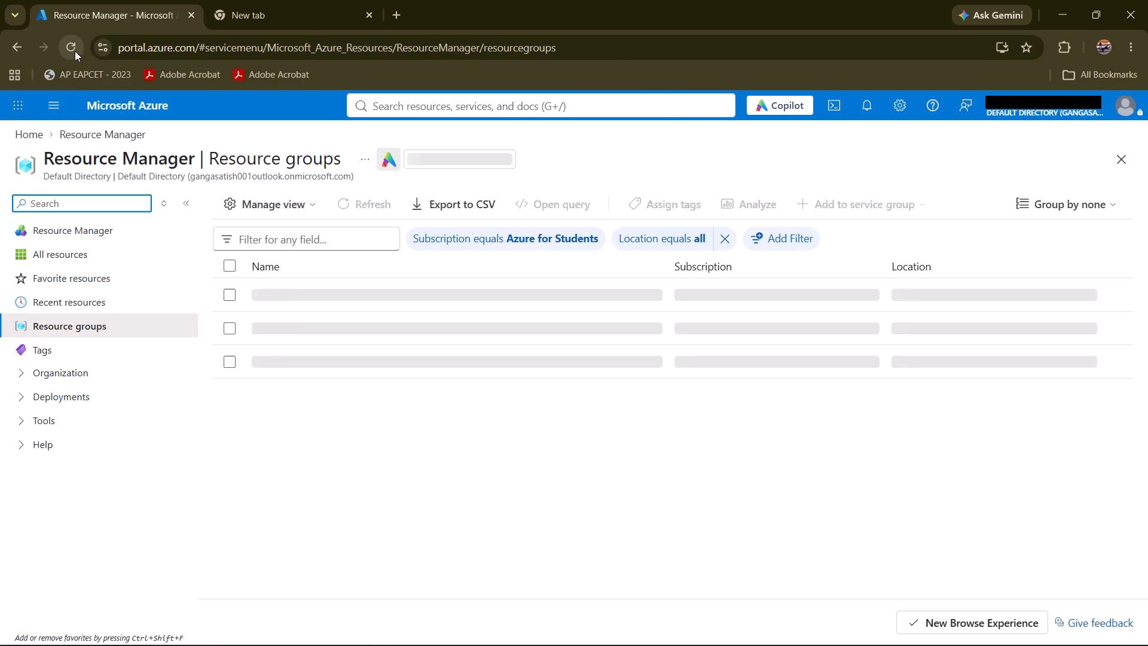
# Open the Storagedepatment resource group to check its remaining resources, then return to the resource groups list.
pyautogui.click(313, 356)
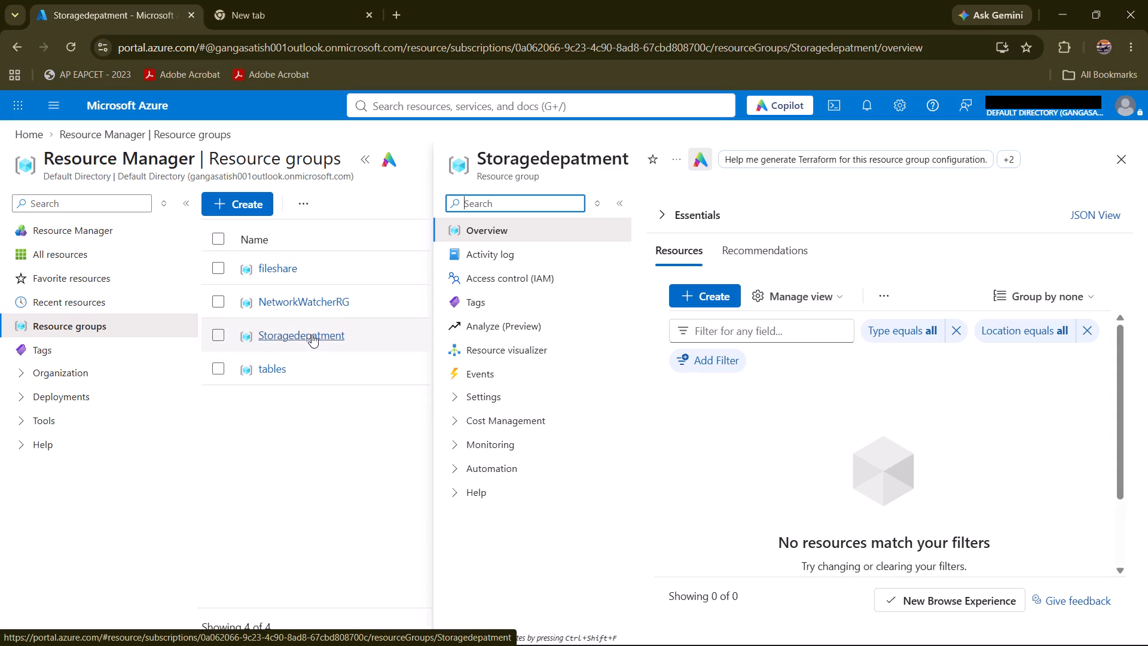
pyautogui.click(312, 334)
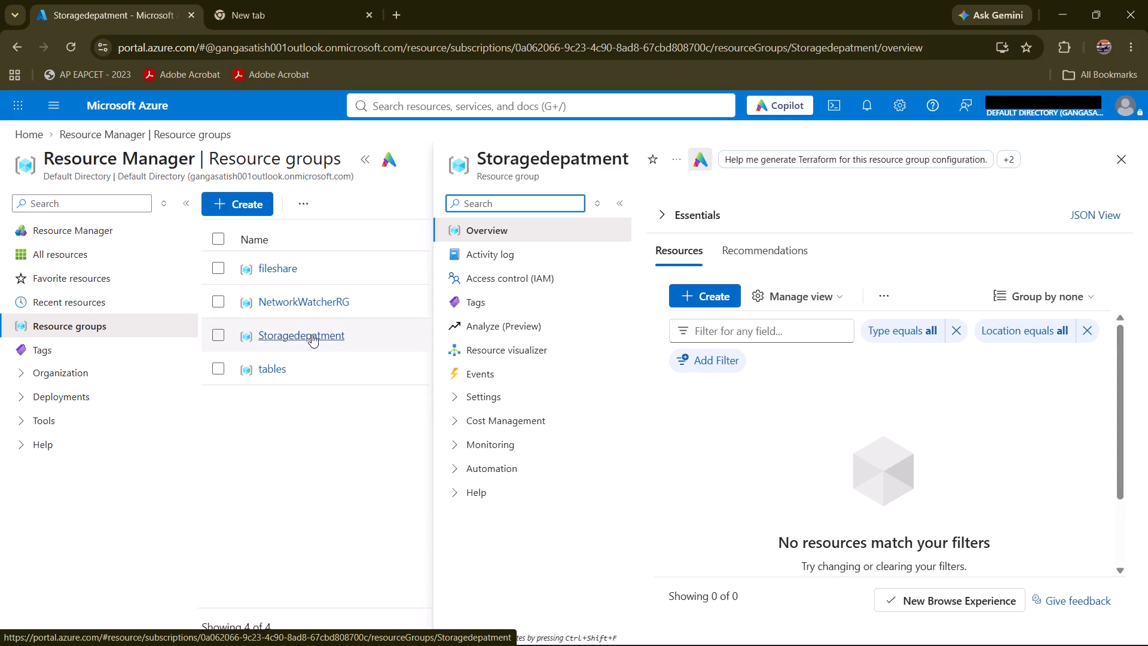
pyautogui.click(312, 334)
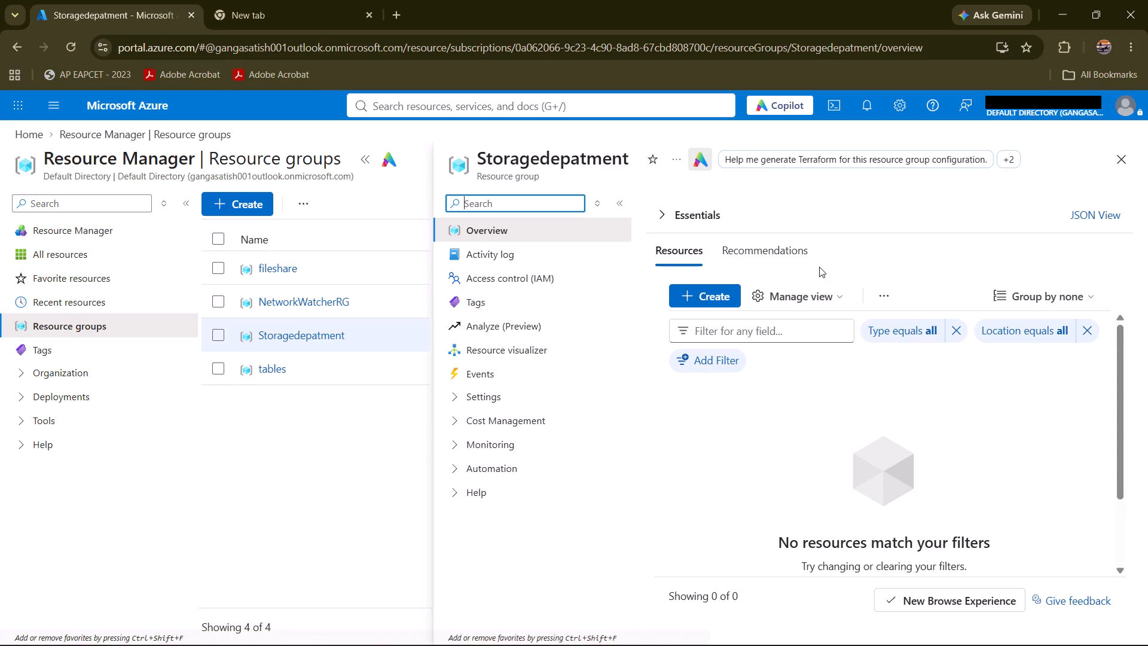
pyautogui.hscroll(-2, 819, 267)
pyautogui.click(1120, 160)
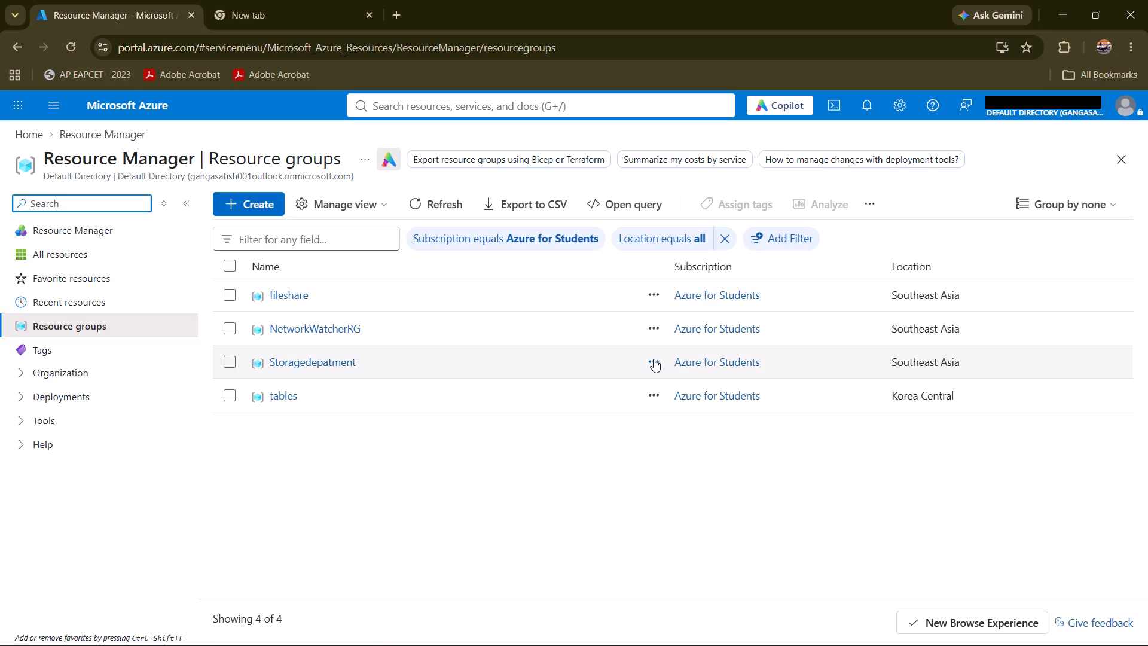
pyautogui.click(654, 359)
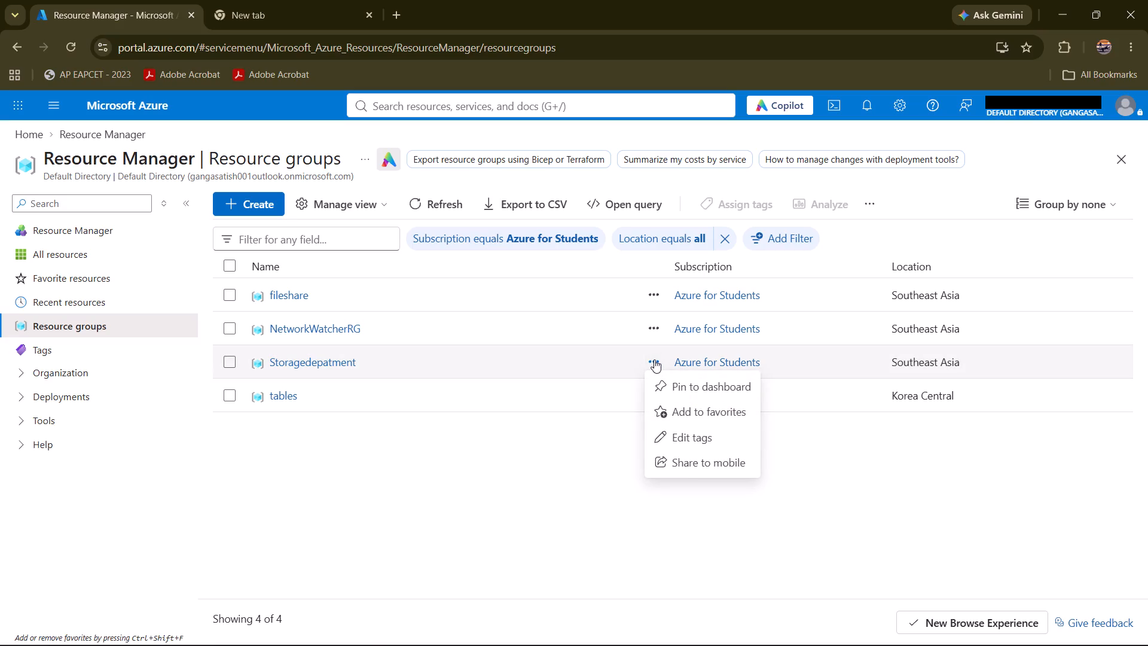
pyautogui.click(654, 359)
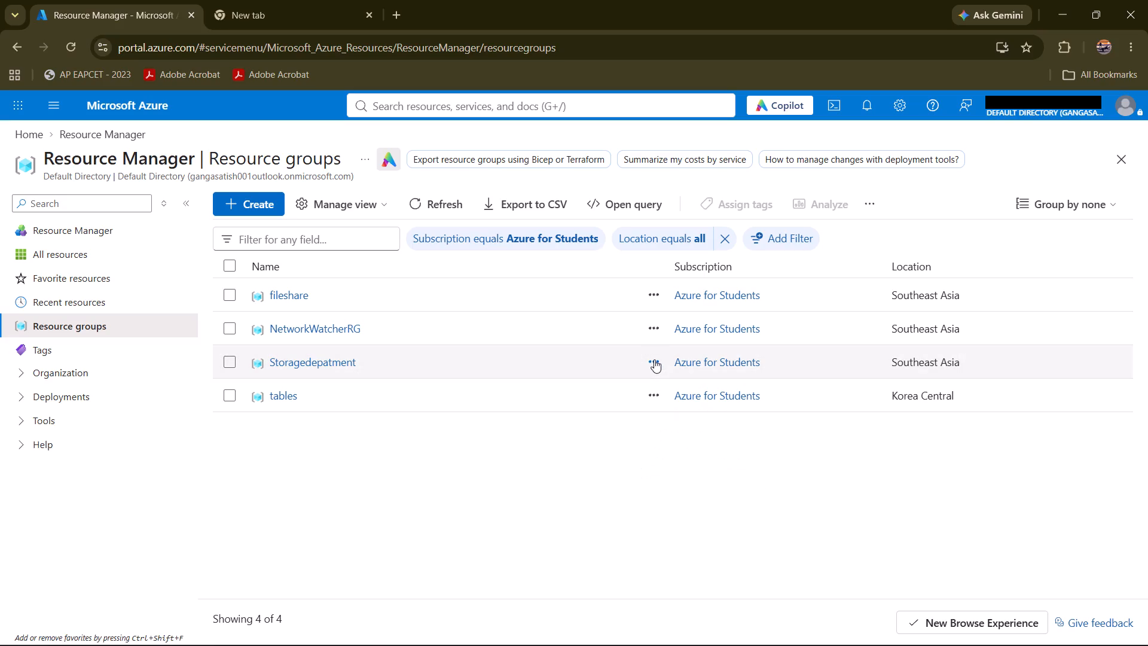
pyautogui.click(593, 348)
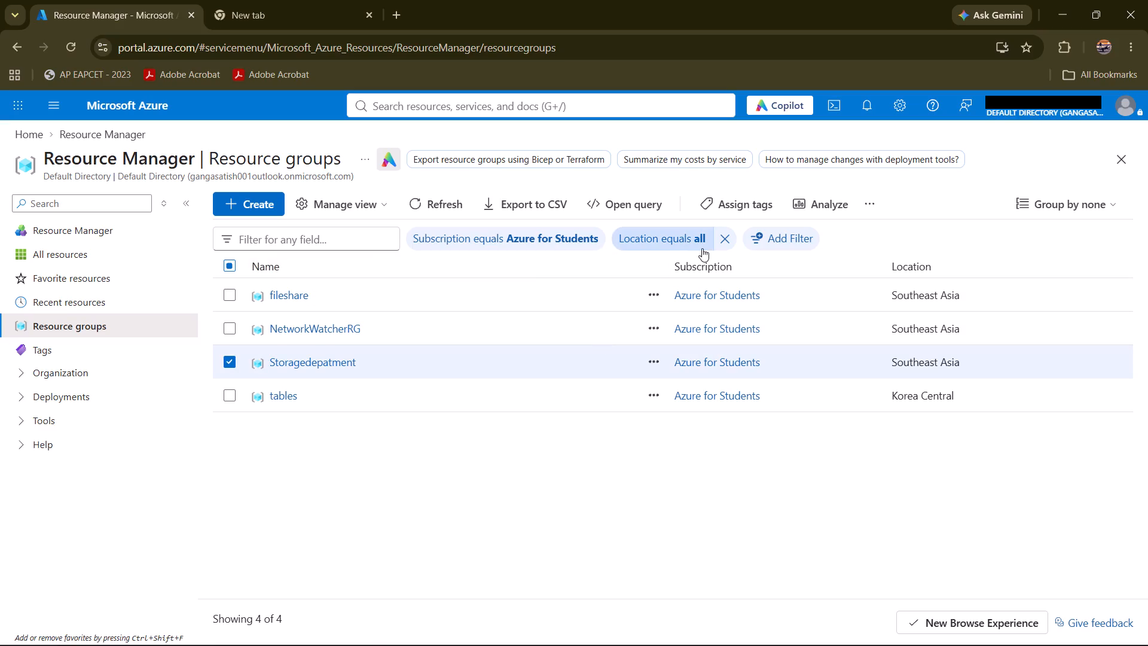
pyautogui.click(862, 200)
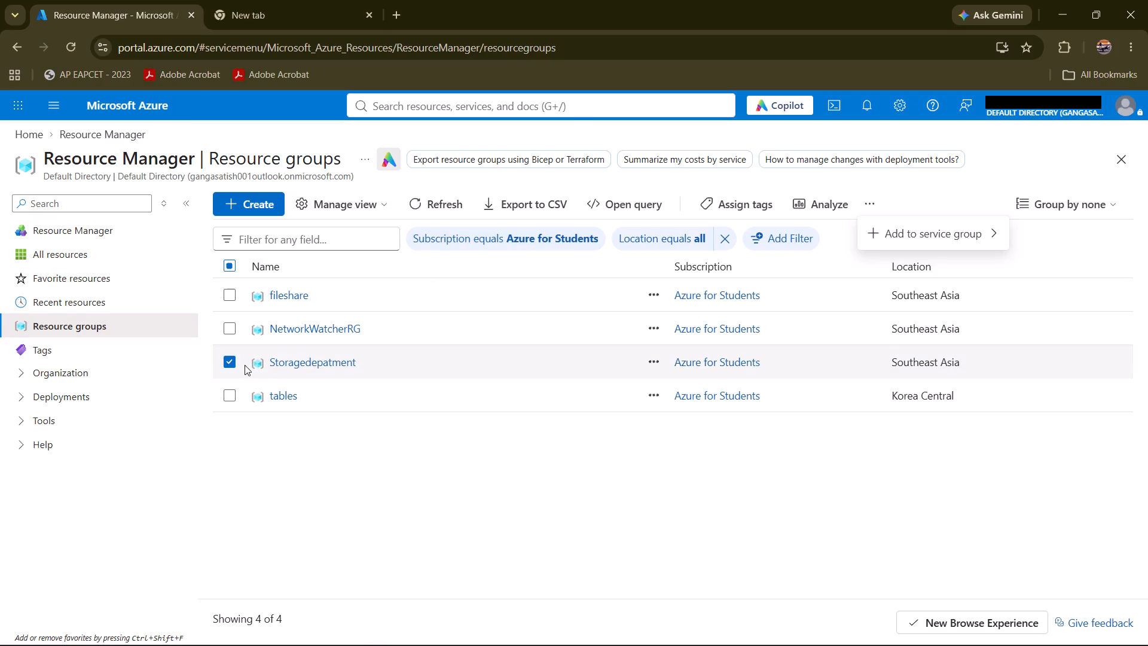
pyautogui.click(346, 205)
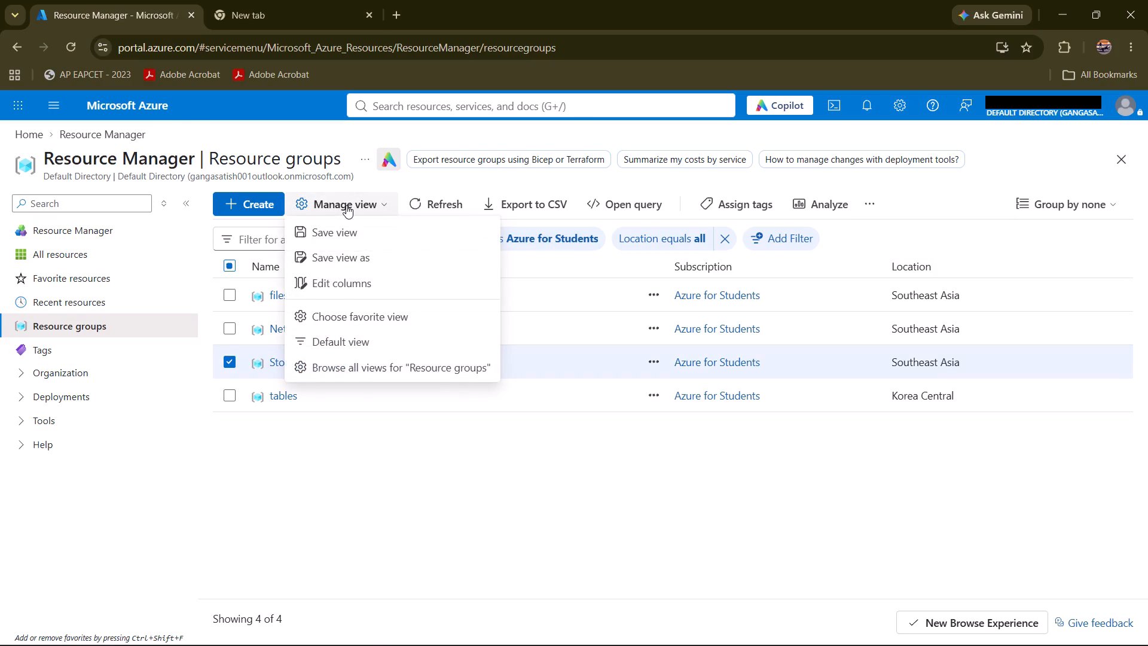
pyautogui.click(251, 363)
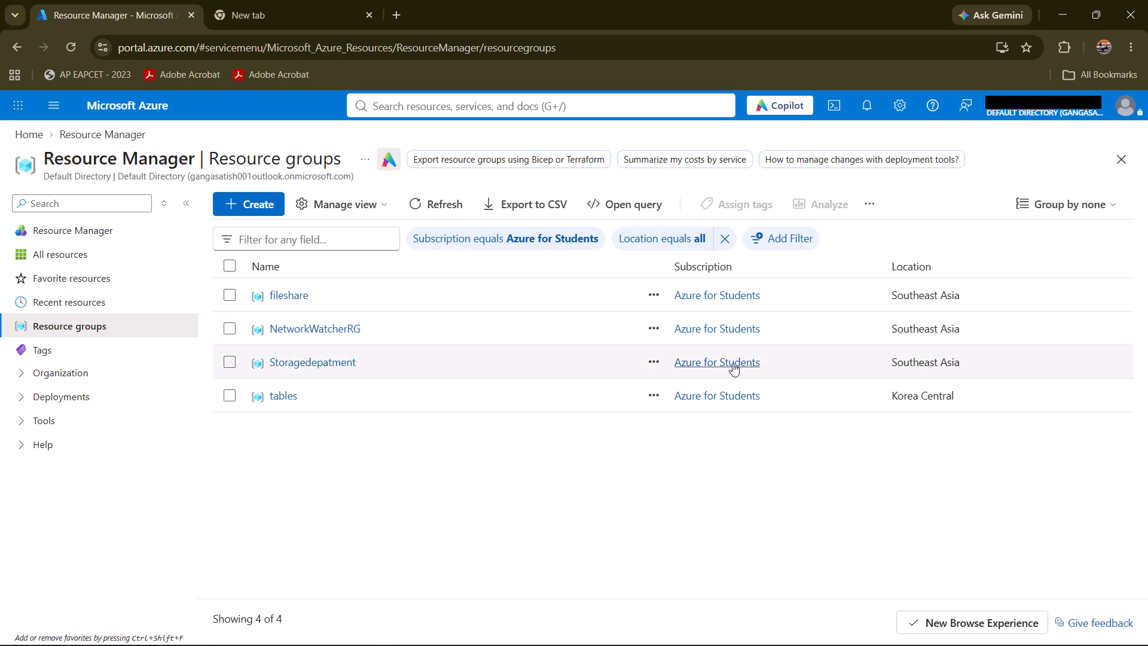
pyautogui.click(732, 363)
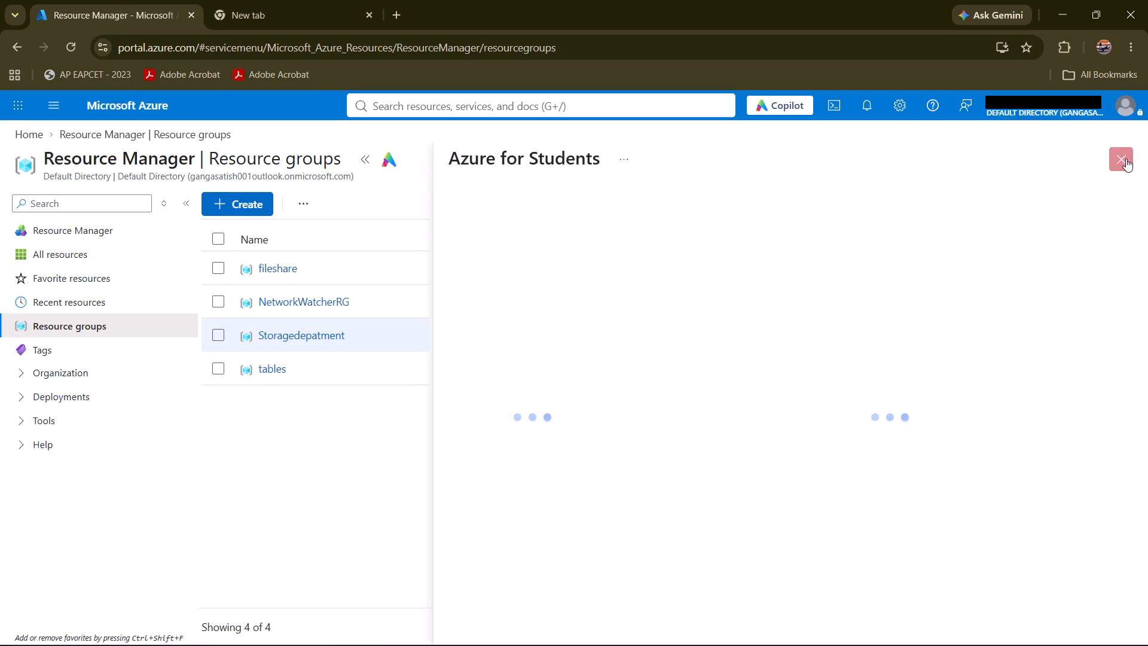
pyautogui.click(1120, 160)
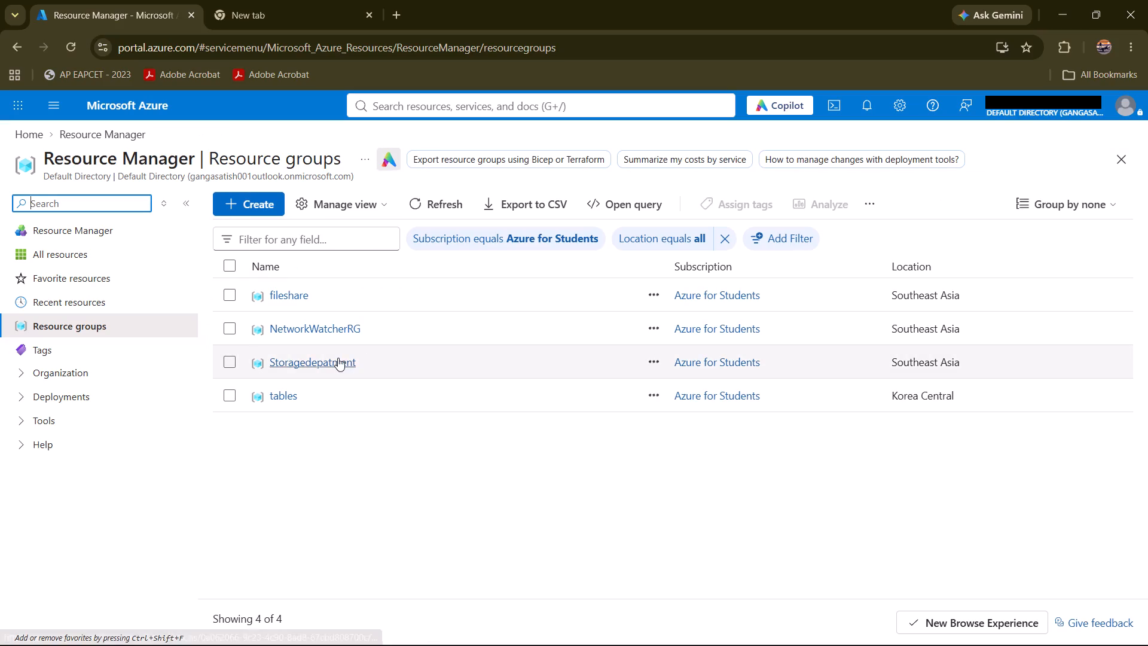
# Delete the Storagedepatment resource group, confirming the permanent deletion with its name.
pyautogui.click(338, 358)
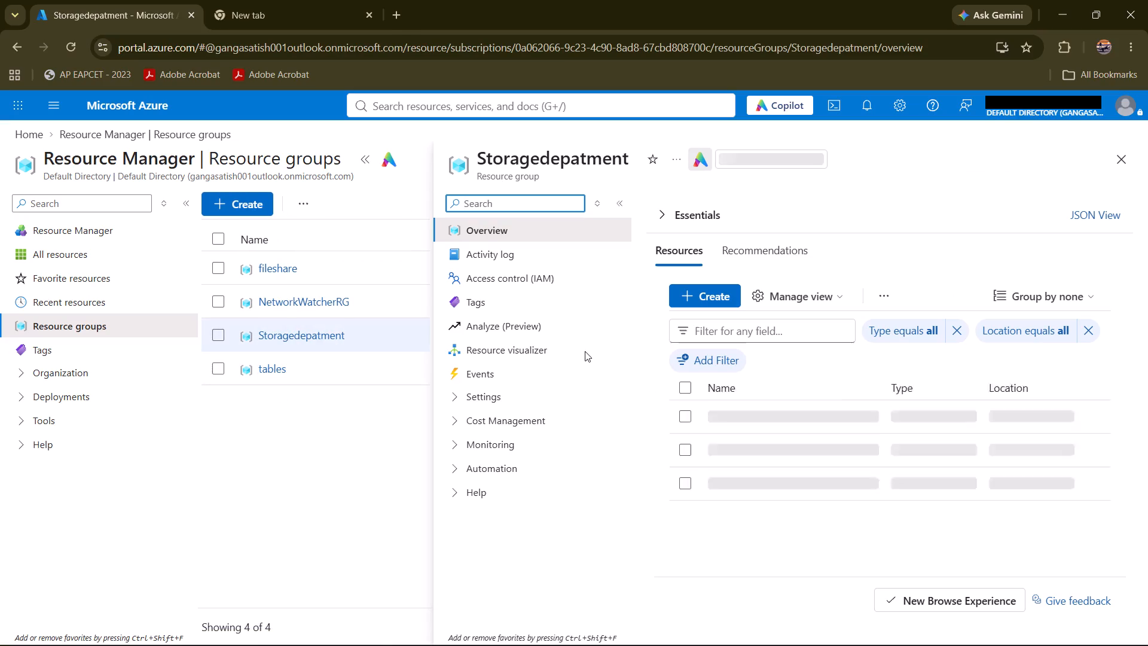
pyautogui.doubleClick(529, 420)
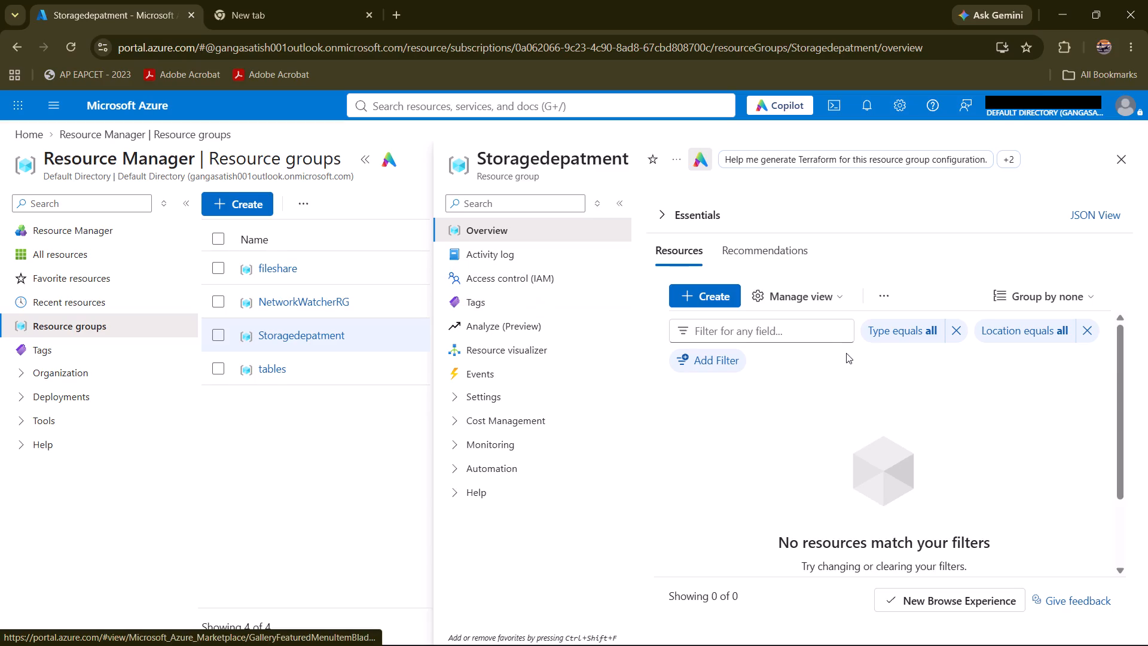
pyautogui.hscroll(-2, 960, 276)
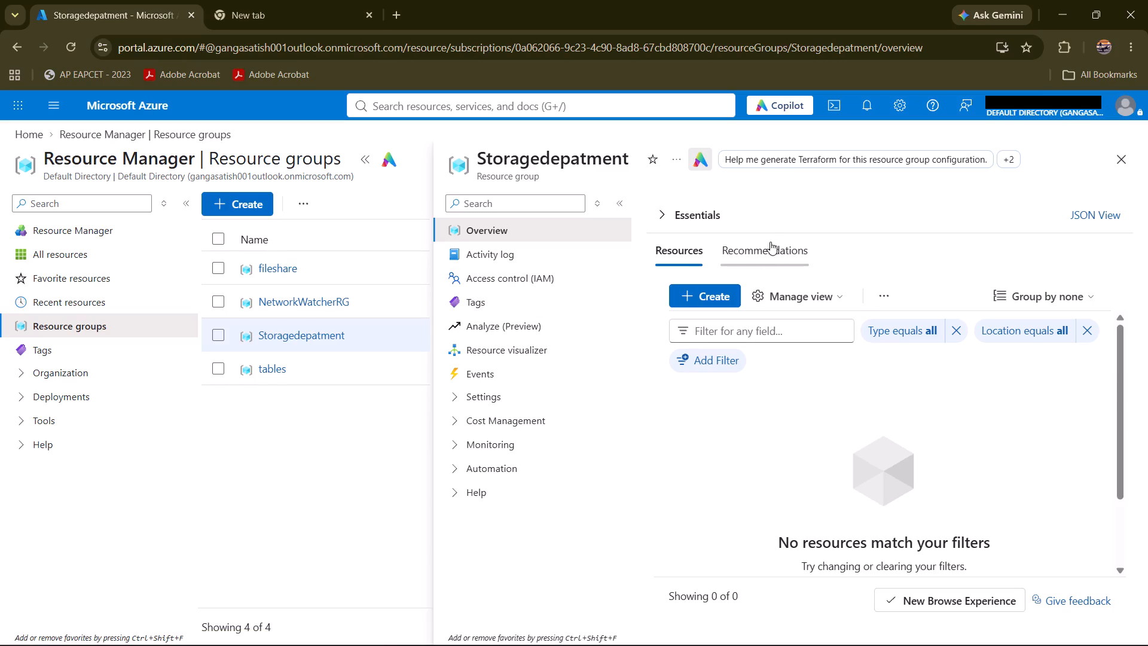
pyautogui.click(891, 295)
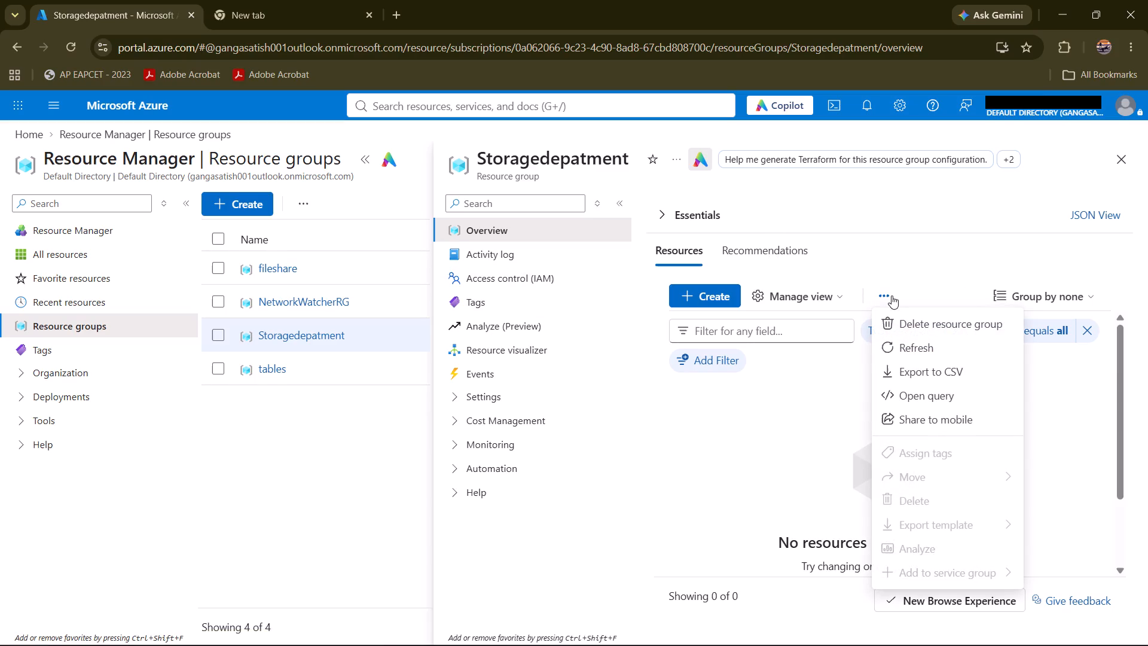
pyautogui.scroll(-1, 944, 477)
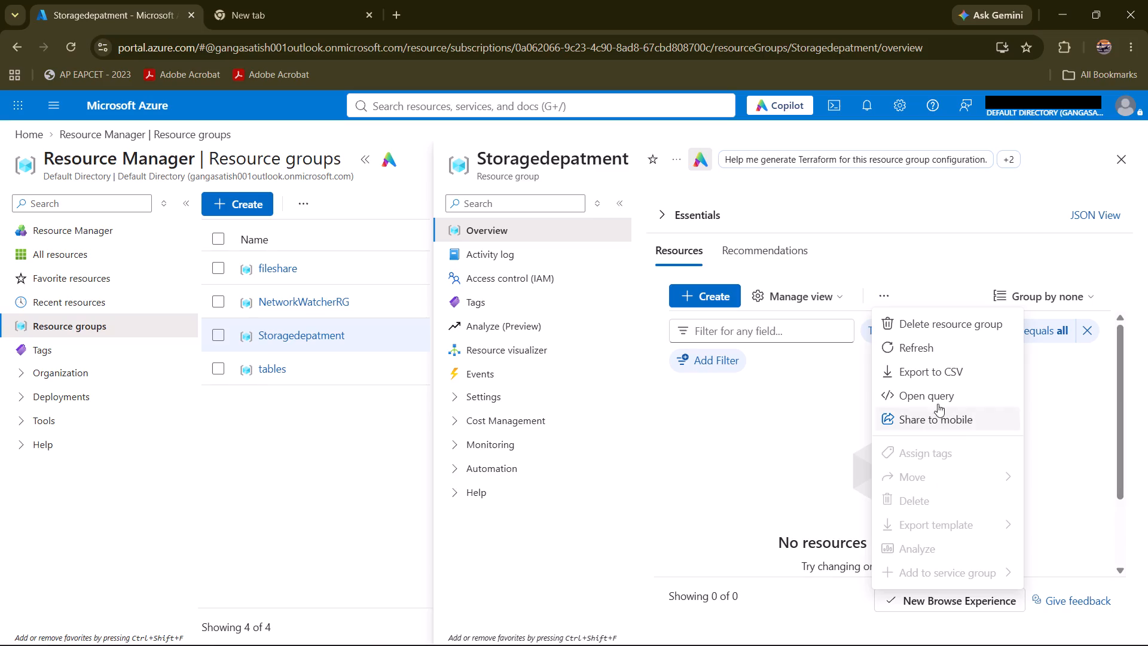
pyautogui.click(952, 319)
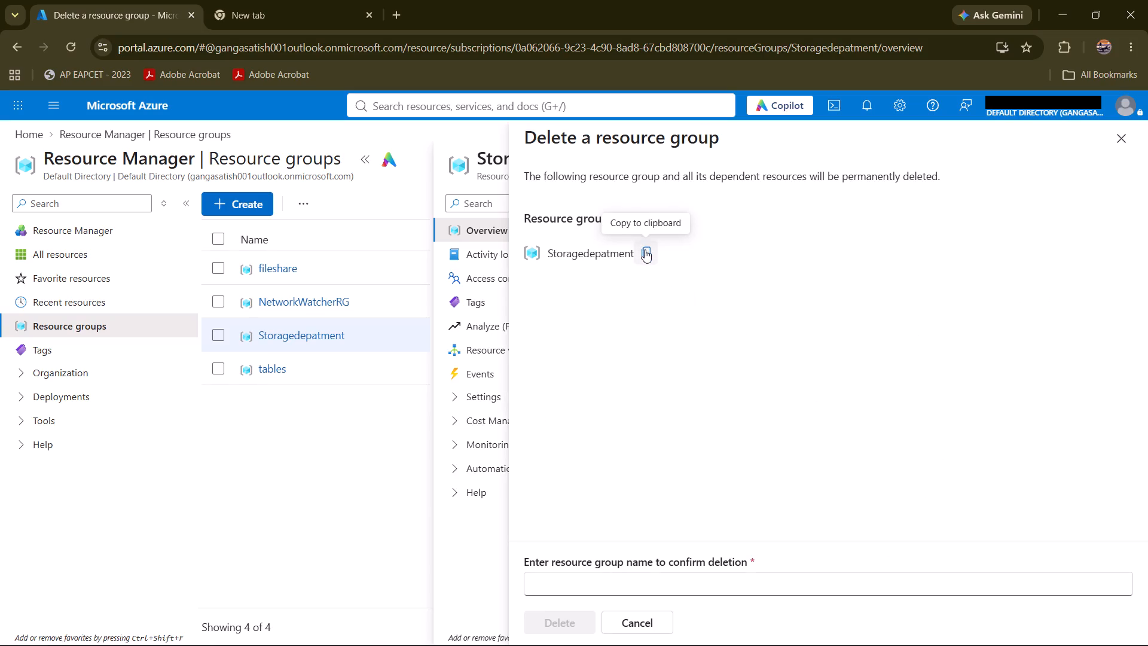
pyautogui.click(645, 249)
pyautogui.click(628, 578)
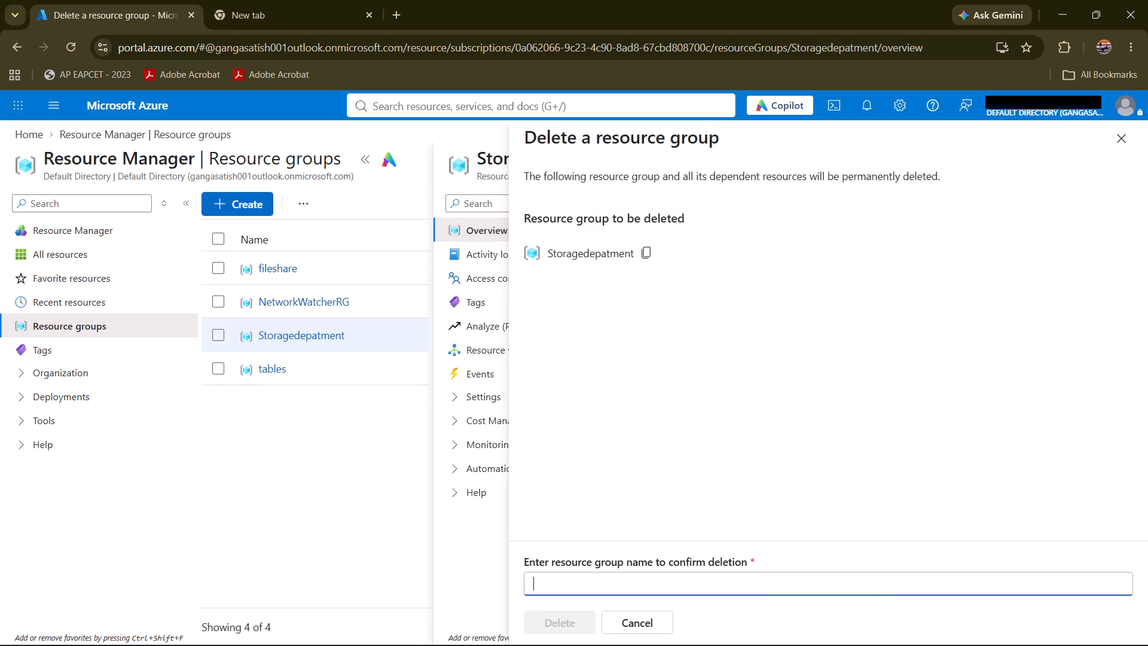
pyautogui.hotkey('ctrl', 'v')
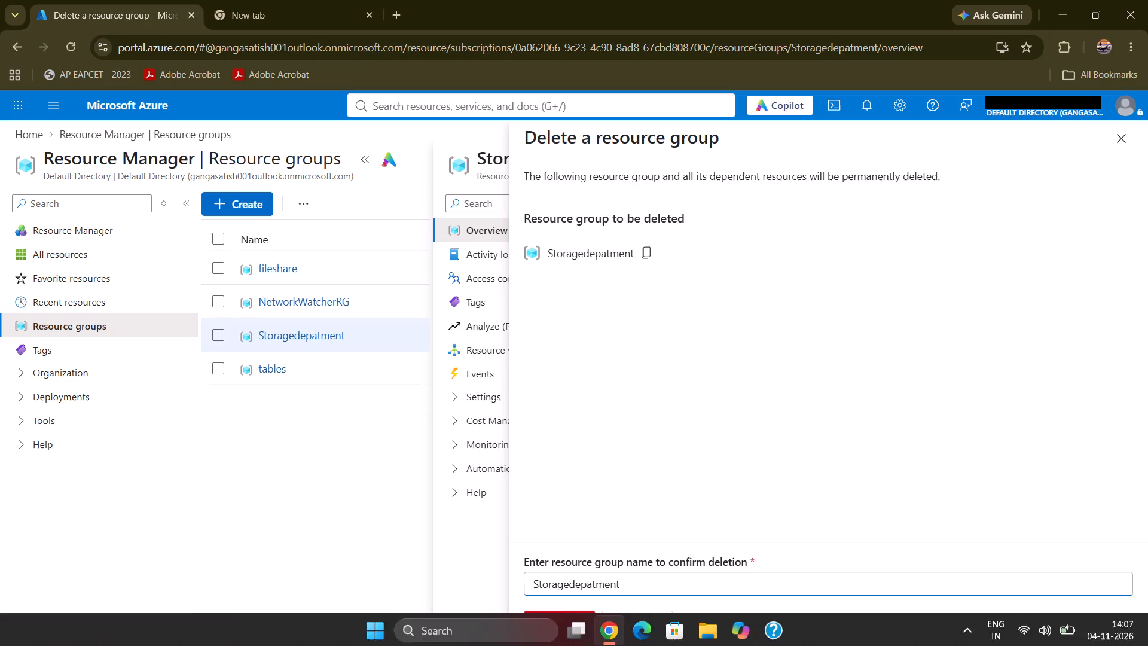
pyautogui.click(573, 618)
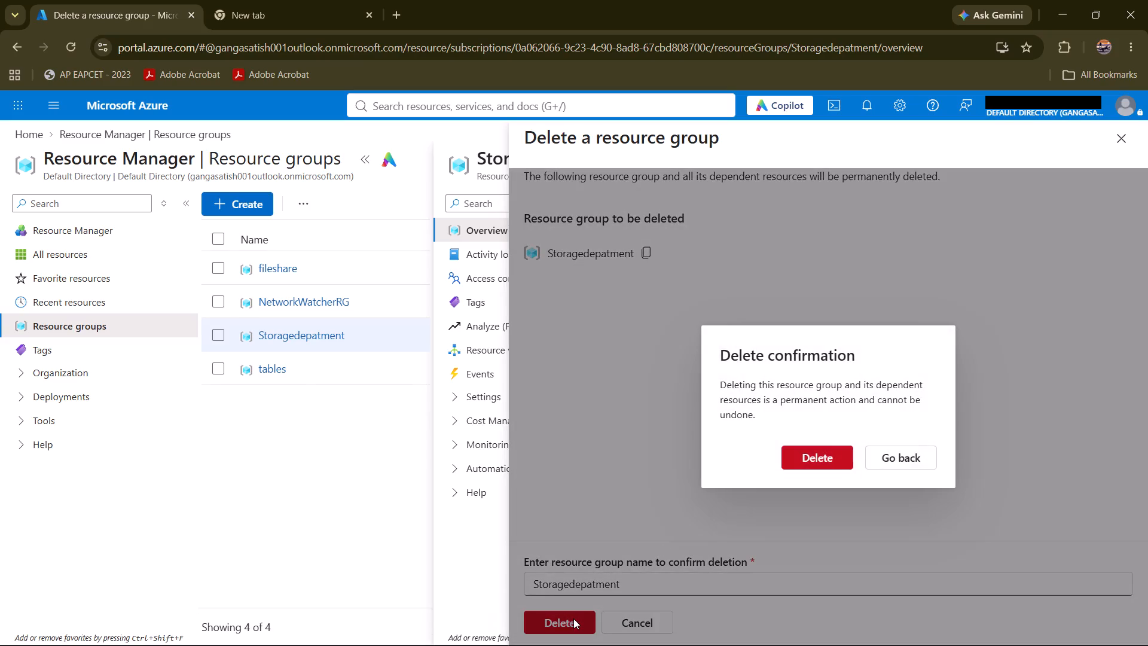
pyautogui.click(808, 455)
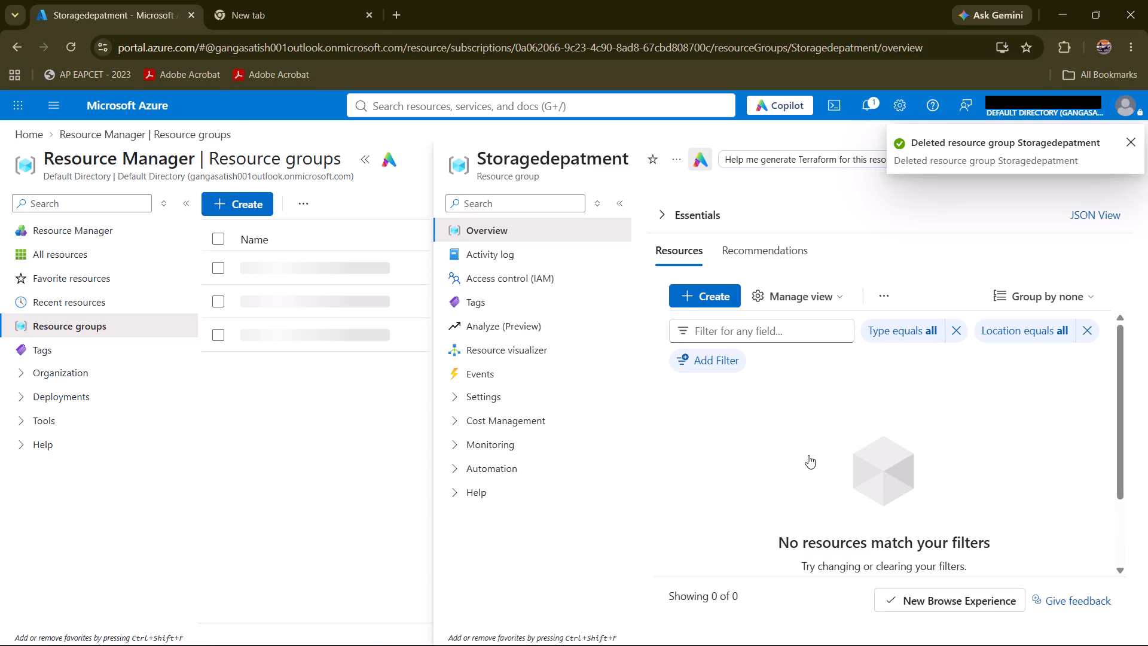
# Dismiss the deletion notification, close the Storagedepatment group's page, and return to the Azure portal home page.
pyautogui.click(1131, 141)
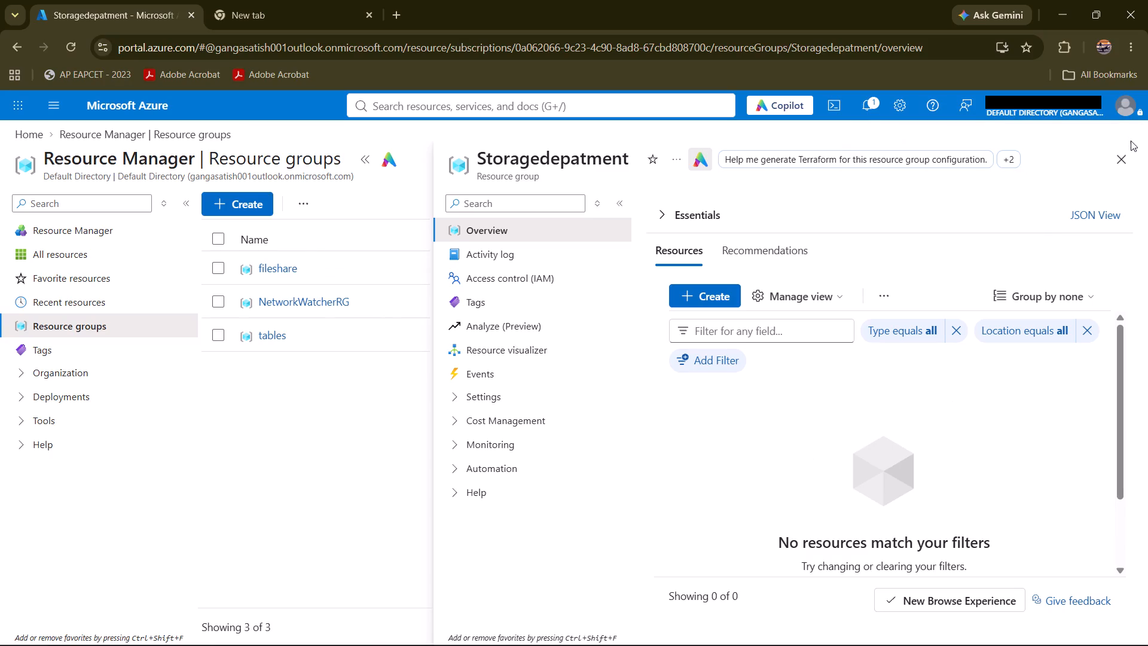
pyautogui.click(1120, 158)
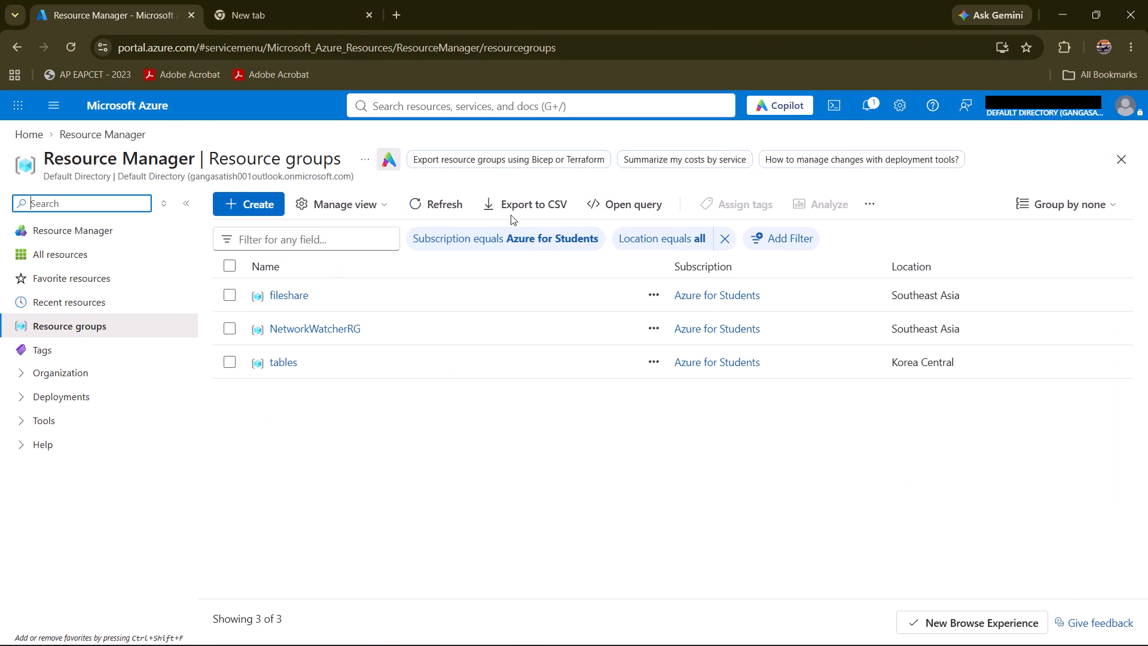
pyautogui.click(34, 139)
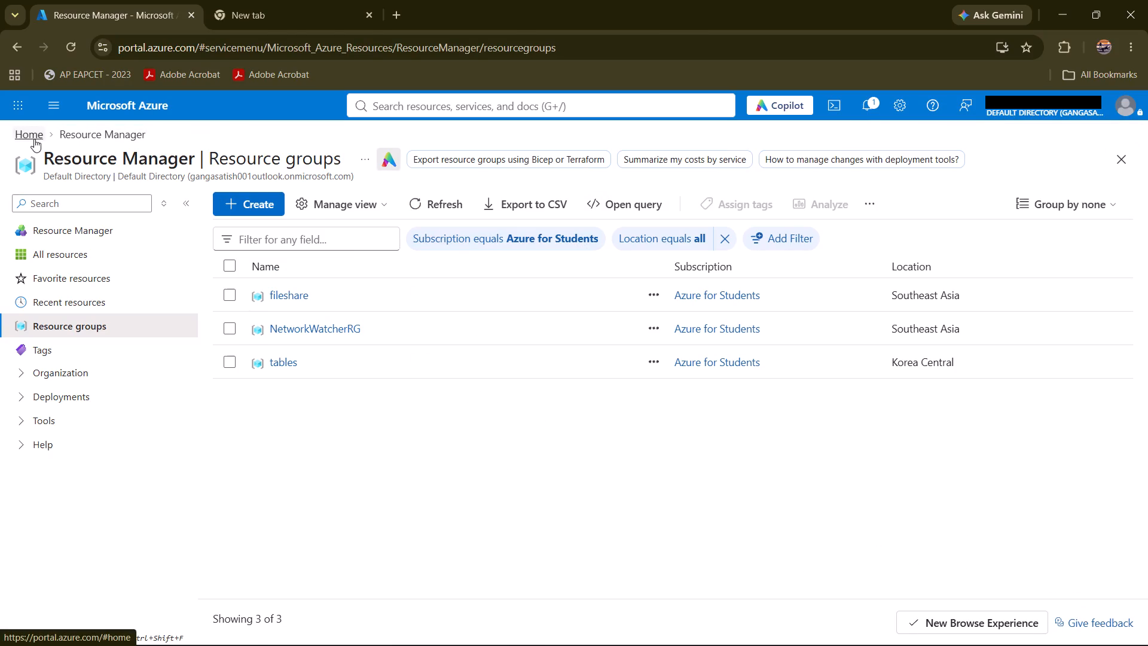